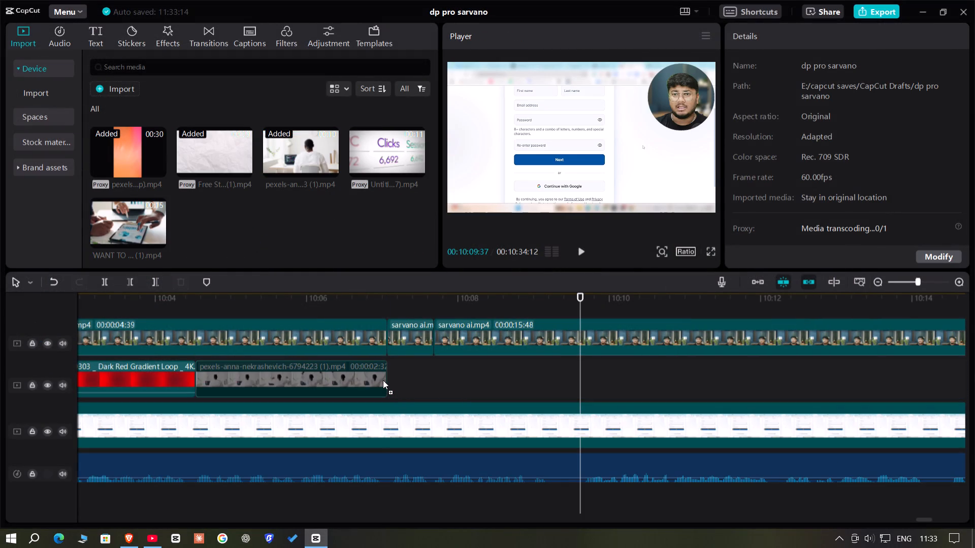
Place the "WANT TO LEARN CPA MARKETING" clip directly after the preceding pexels clip, trim its end to 00:10:09:37 and play it back.
left_click_drag(383, 380, 385, 381)
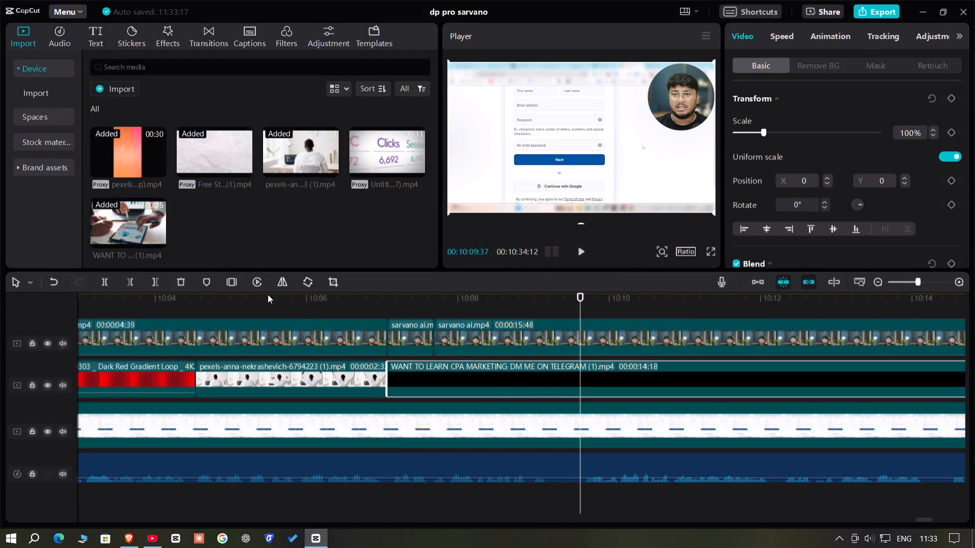
left_click(153, 286)
left_click(396, 304)
left_click_drag(396, 304, 387, 304)
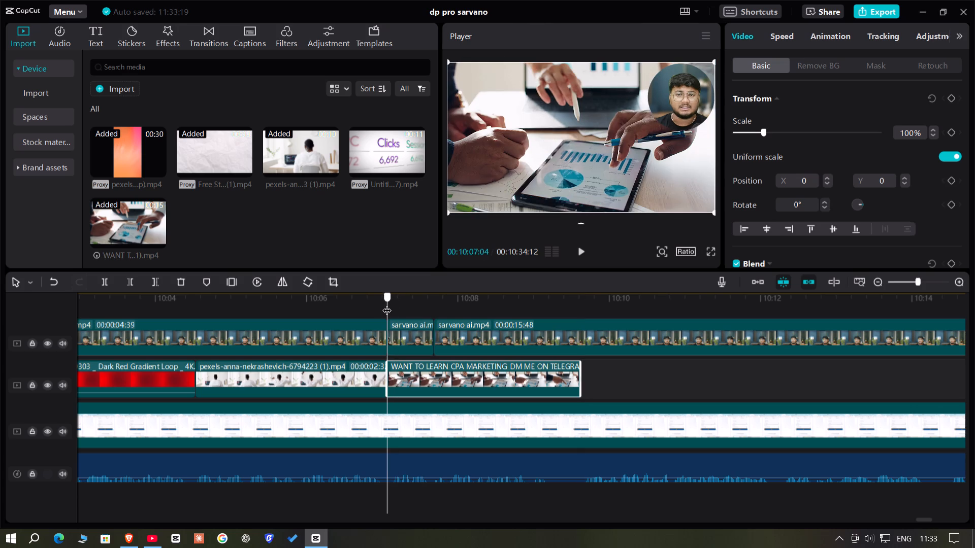
left_click_drag(387, 304, 386, 304)
key("space")
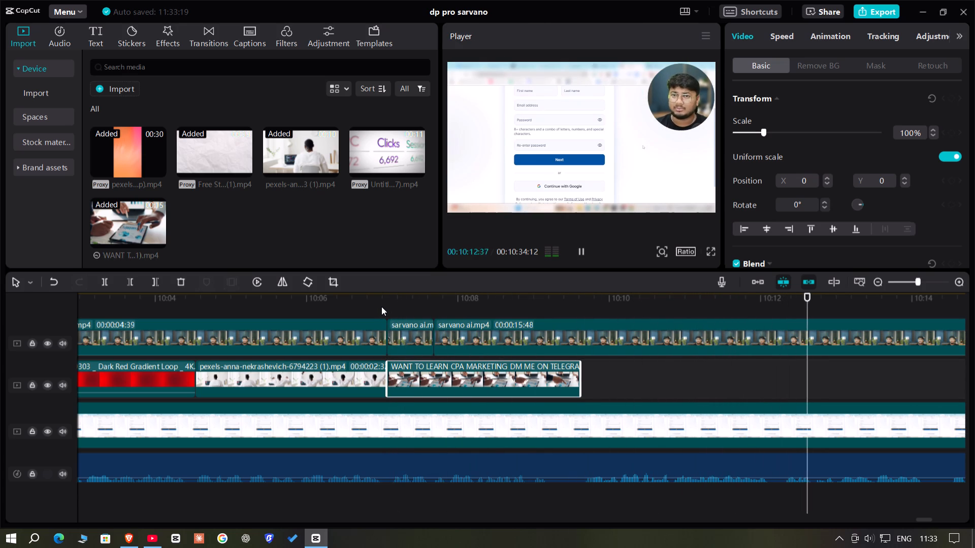
key("space")
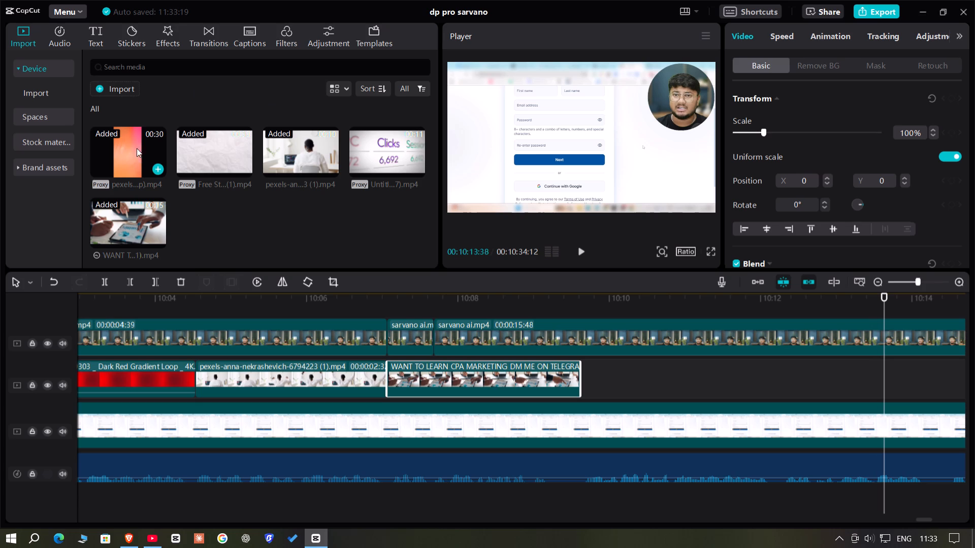
left_click(118, 86)
left_click(57, 158)
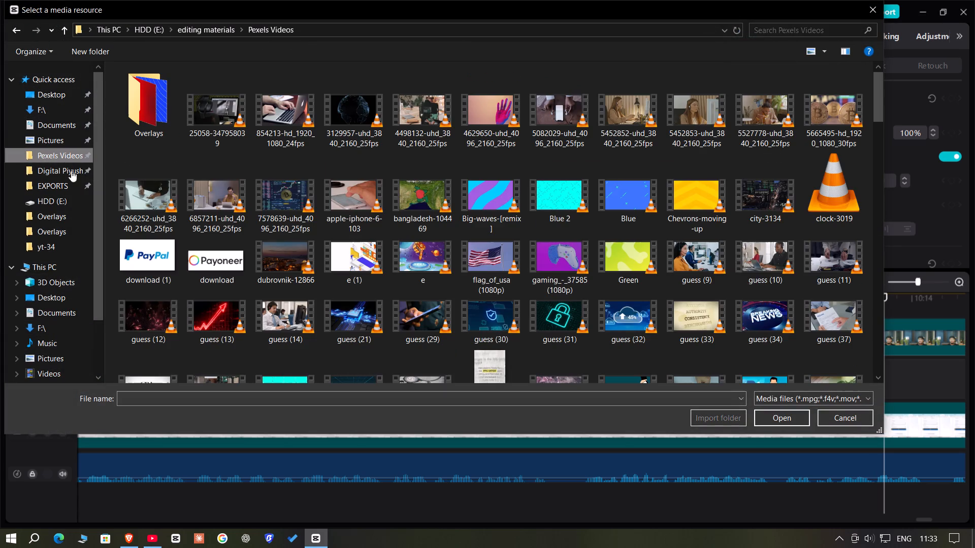
scroll(743, 259, "down", 2)
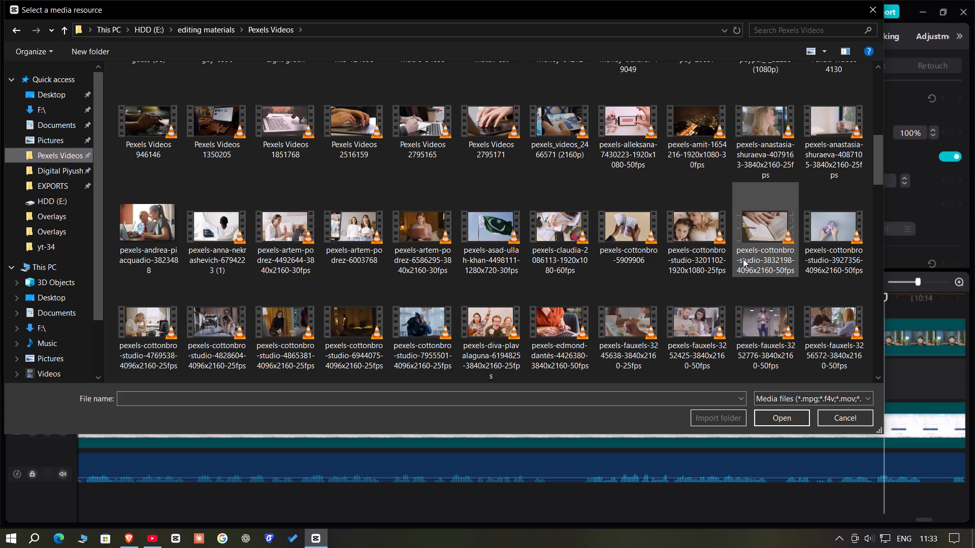
scroll(743, 259, "down", 1)
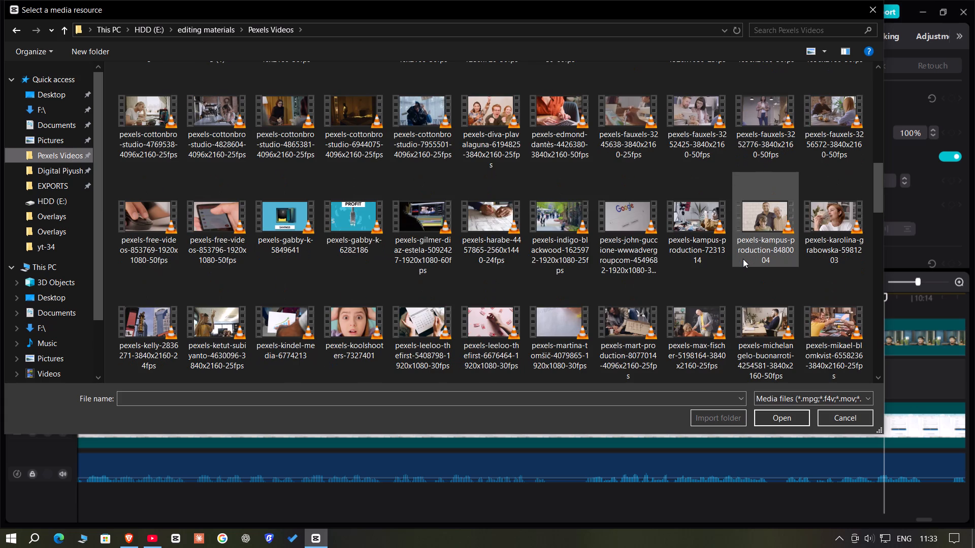
double_click(827, 341)
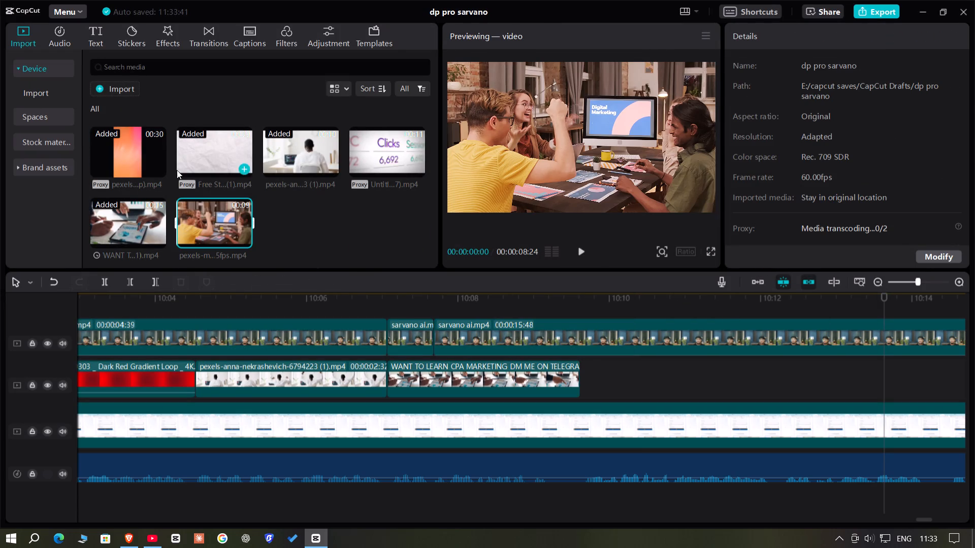
Import the "Untitled design (5)" video from the Pexels Videos folder.
left_click(105, 91)
scroll(490, 218, "down", 4)
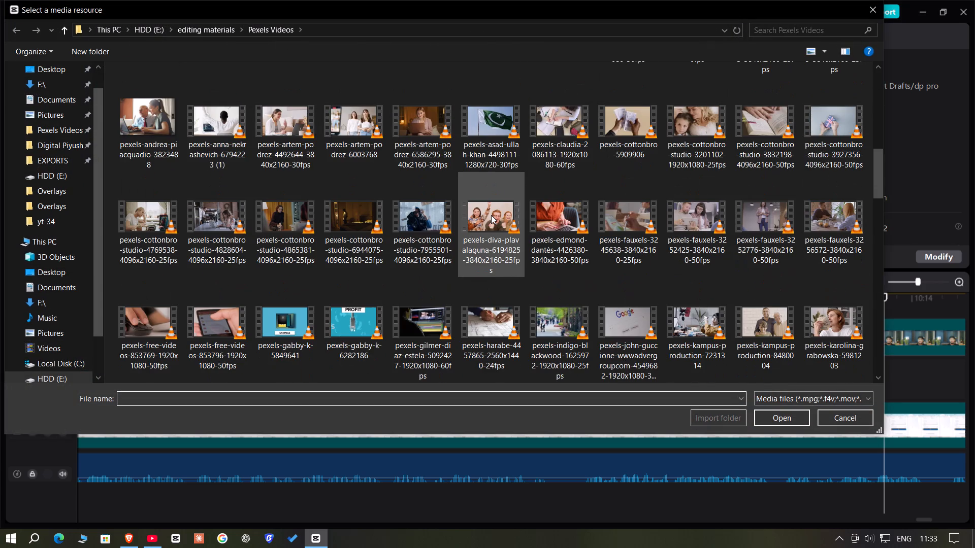
scroll(491, 215, "down", 2)
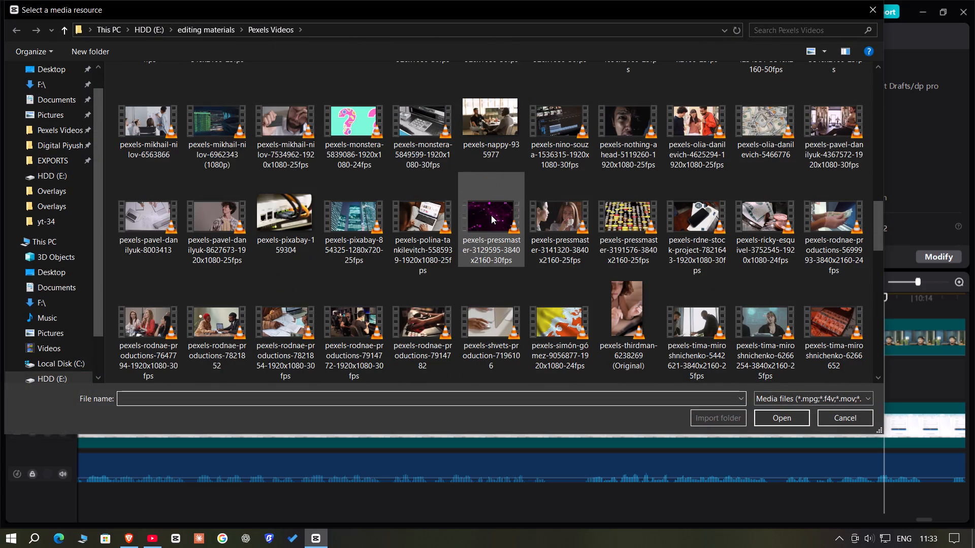
scroll(491, 215, "down", 2)
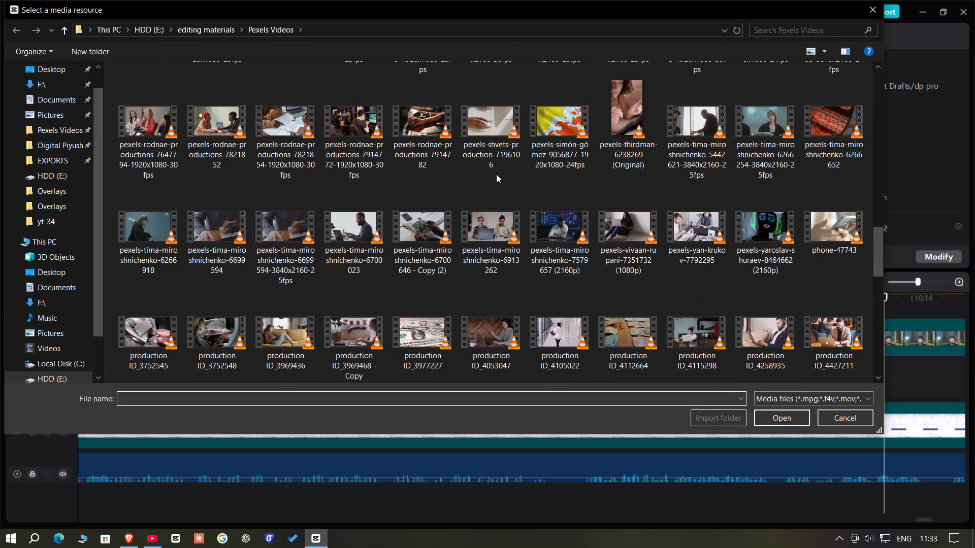
scroll(498, 190, "down", 1)
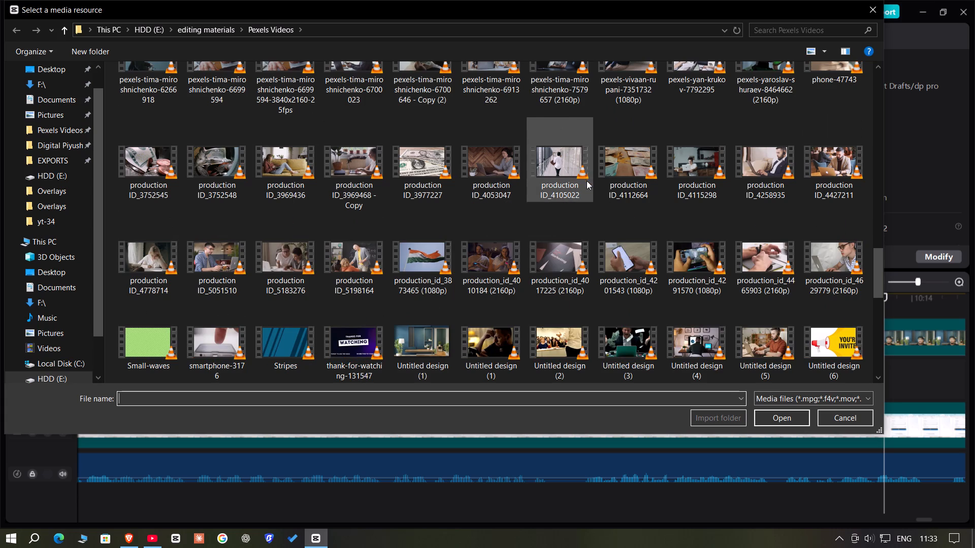
scroll(587, 183, "down", 1)
double_click(769, 185)
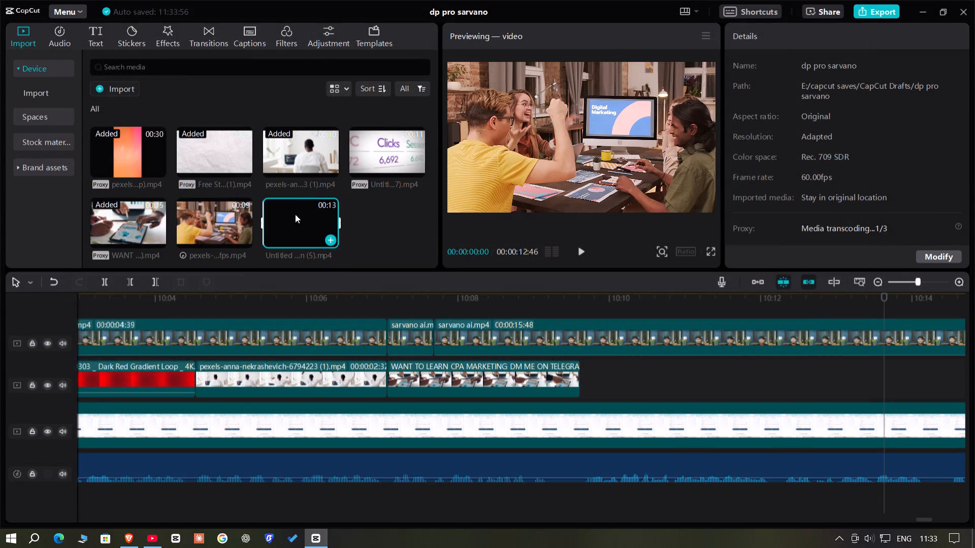
Place "Untitled design (5)" directly after the CPA marketing clip and trim its end to 00:10:12:20.
left_click_drag(302, 212, 581, 383)
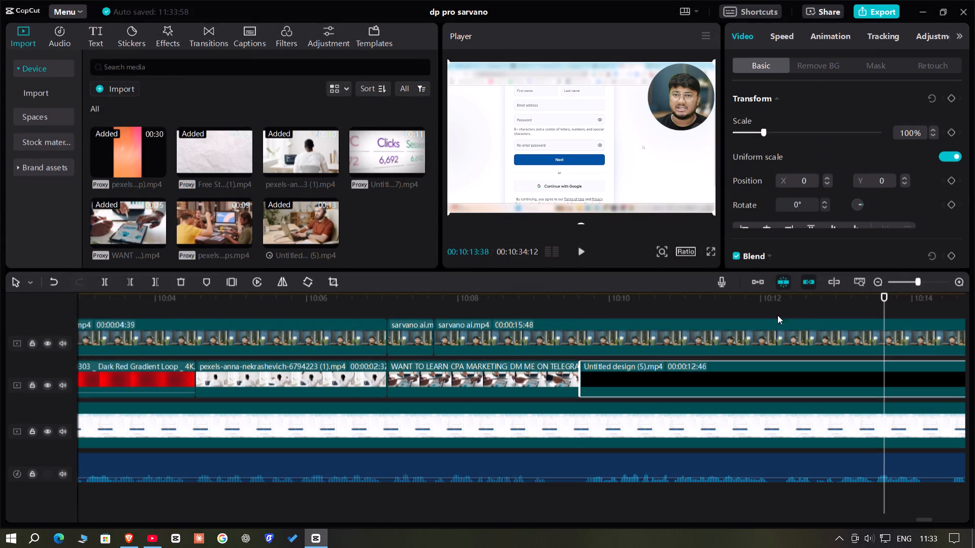
left_click(701, 301)
key("space")
key("space")
key("space")
key("space")
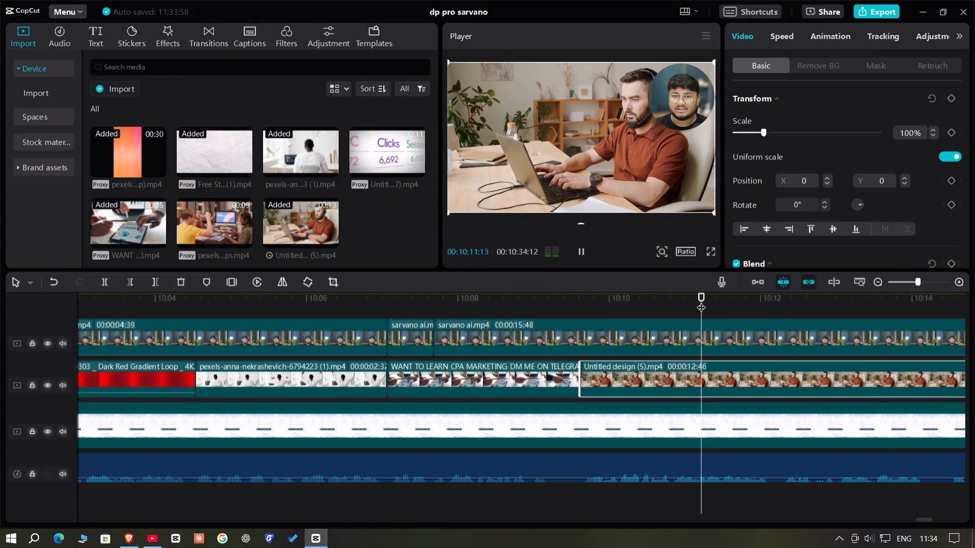
left_click(754, 298)
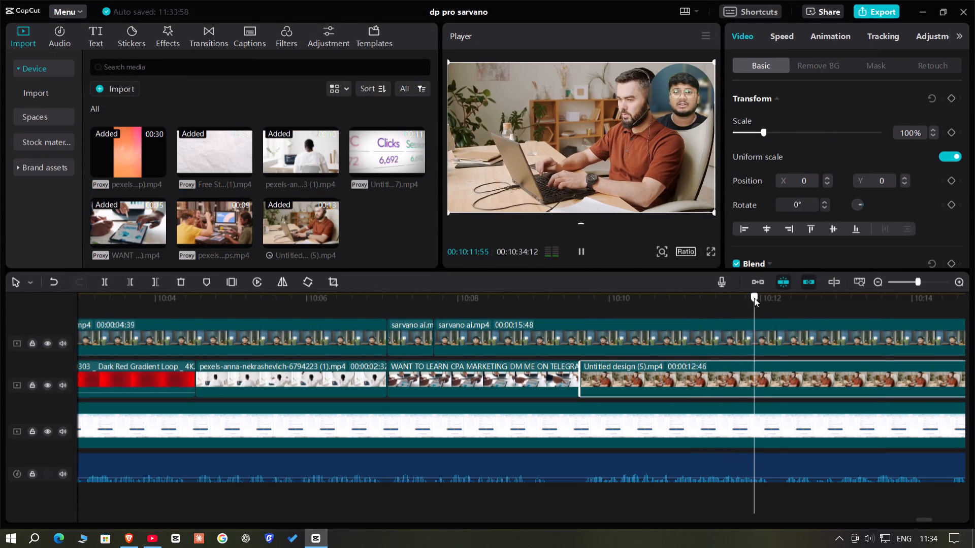
left_click_drag(754, 298, 786, 340)
left_click(785, 370)
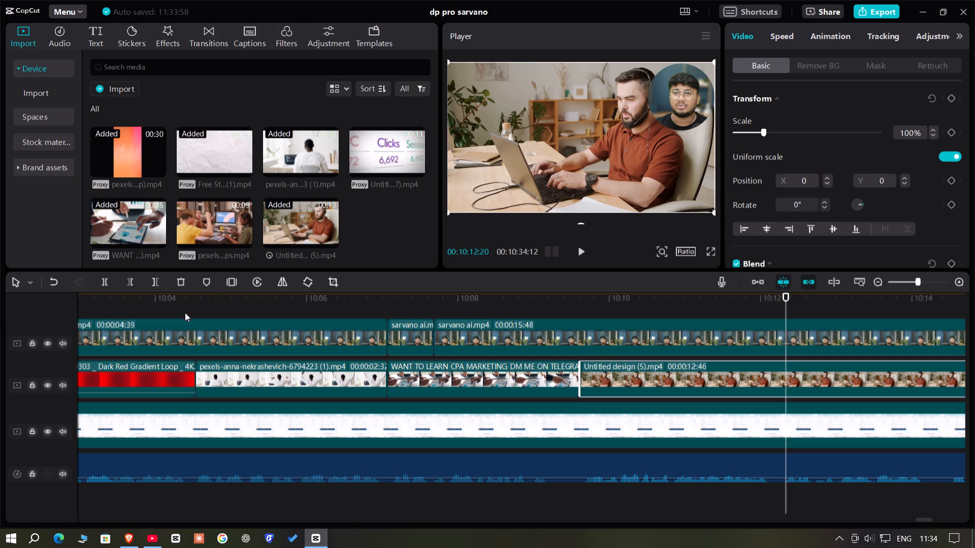
left_click(149, 282)
left_click(114, 88)
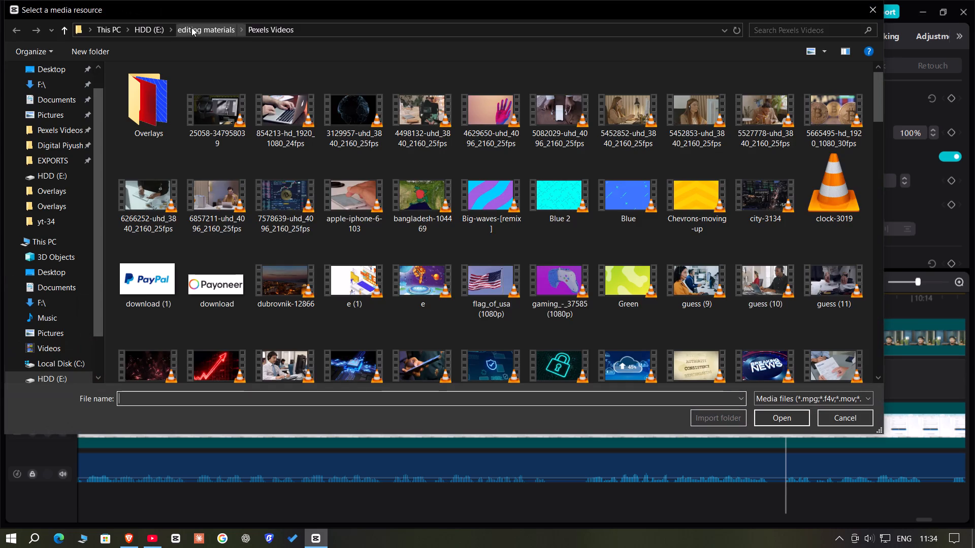
left_click(191, 27)
double_click(353, 174)
scroll(532, 328, "down", 4)
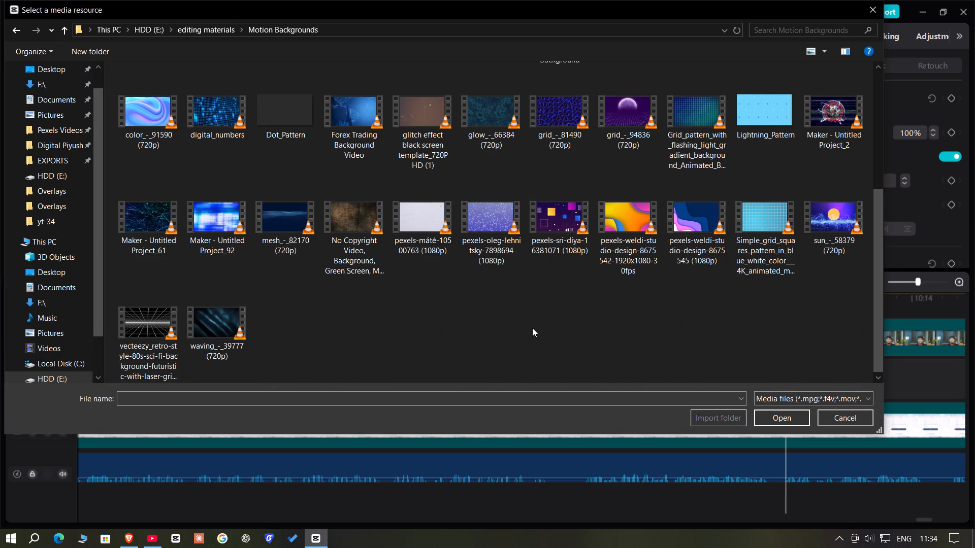
double_click(687, 210)
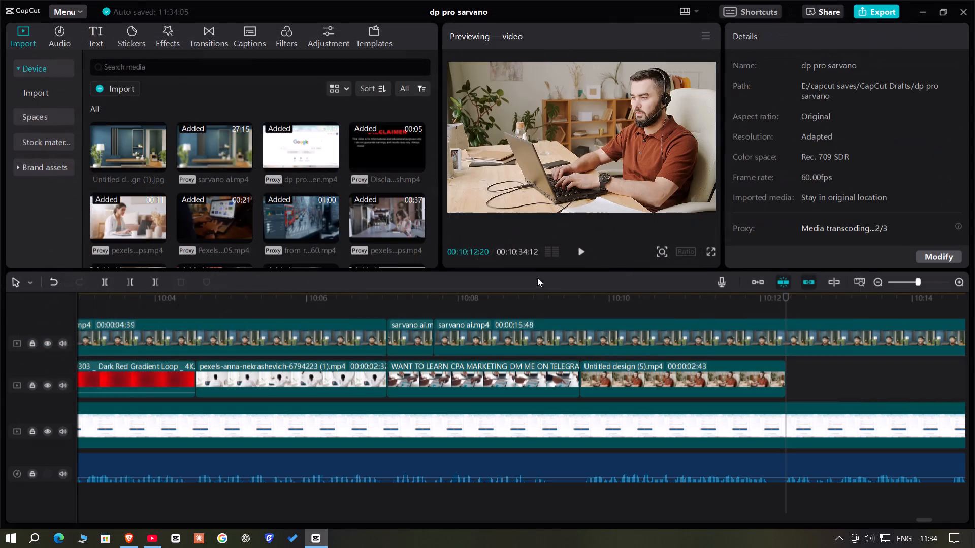
Place the pexels-weldi-studio-design-8675545 background directly after "Untitled design (5)" and trim its end to 00:10:15:12.
left_click_drag(383, 222, 785, 381)
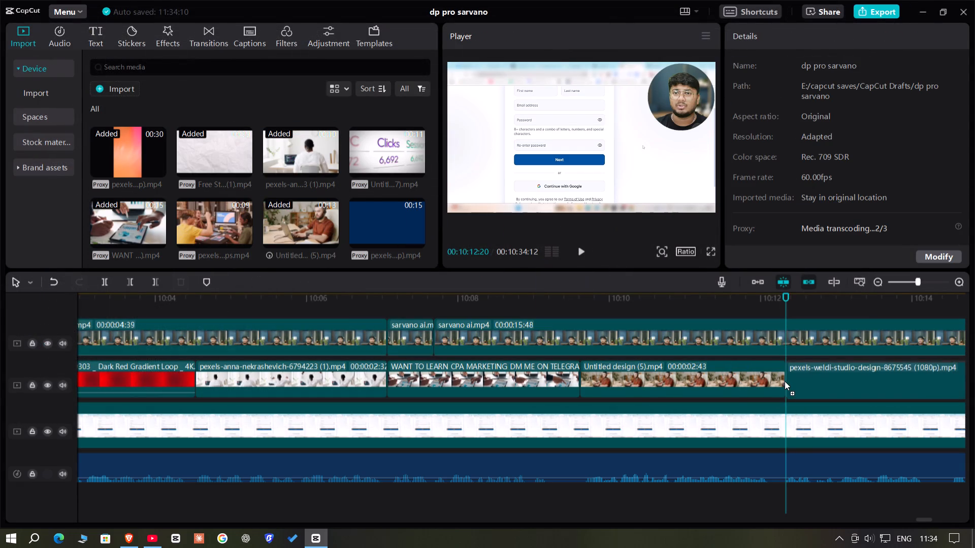
left_click_drag(785, 381, 784, 382)
left_click(767, 311)
key("space")
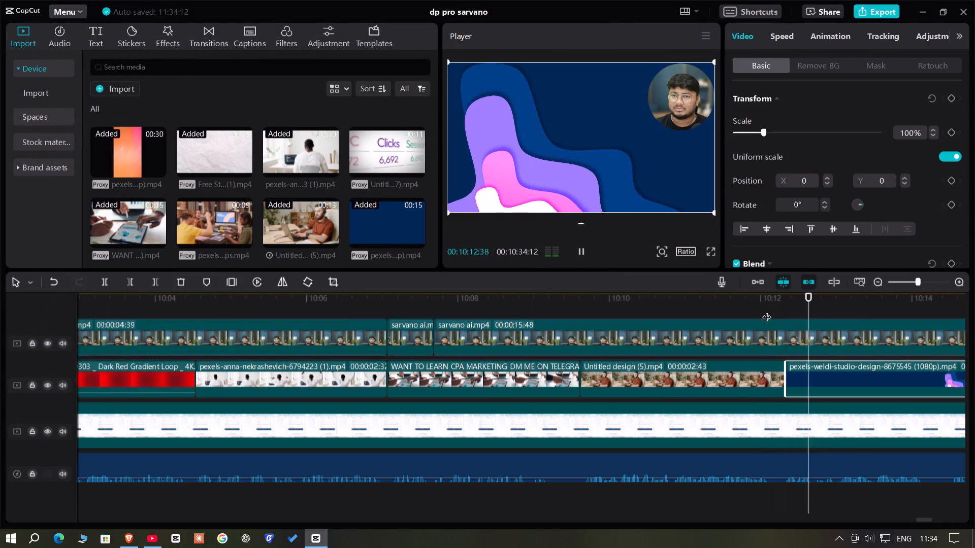
key("space")
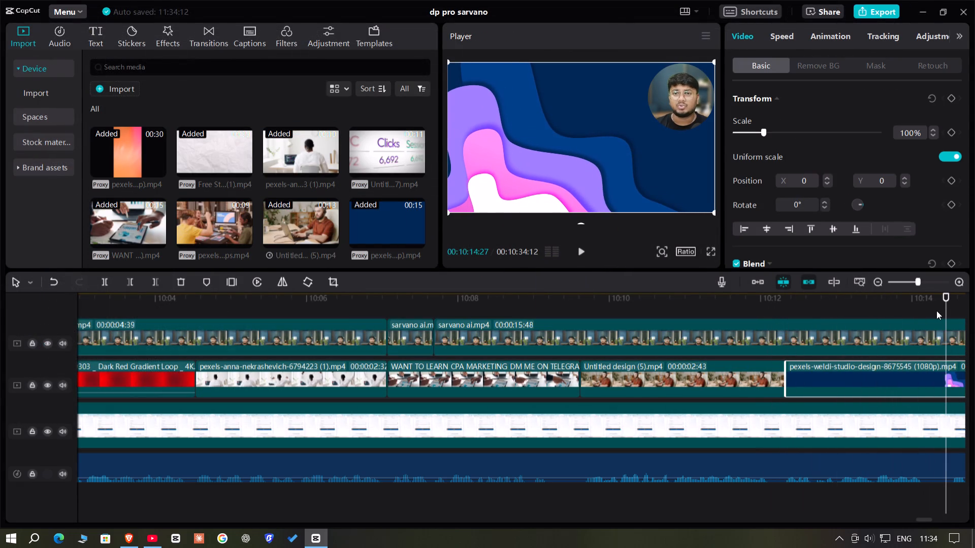
left_click(942, 309)
left_click_drag(942, 309, 692, 388)
key("space")
key("space")
double_click(734, 293)
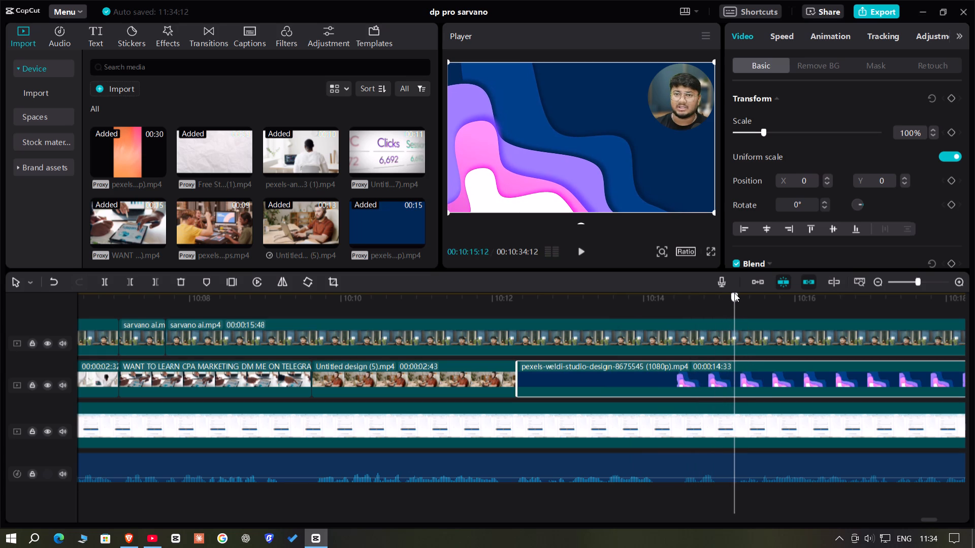
left_click(754, 383)
left_click(157, 279)
key("space")
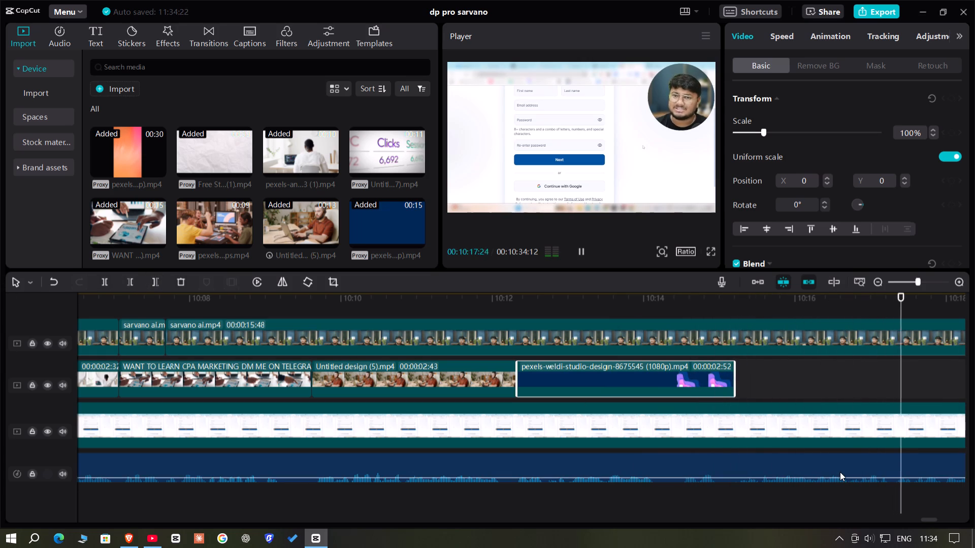
left_click_drag(929, 517, 938, 520)
left_click_drag(926, 521, 933, 522)
key("ctrl+v")
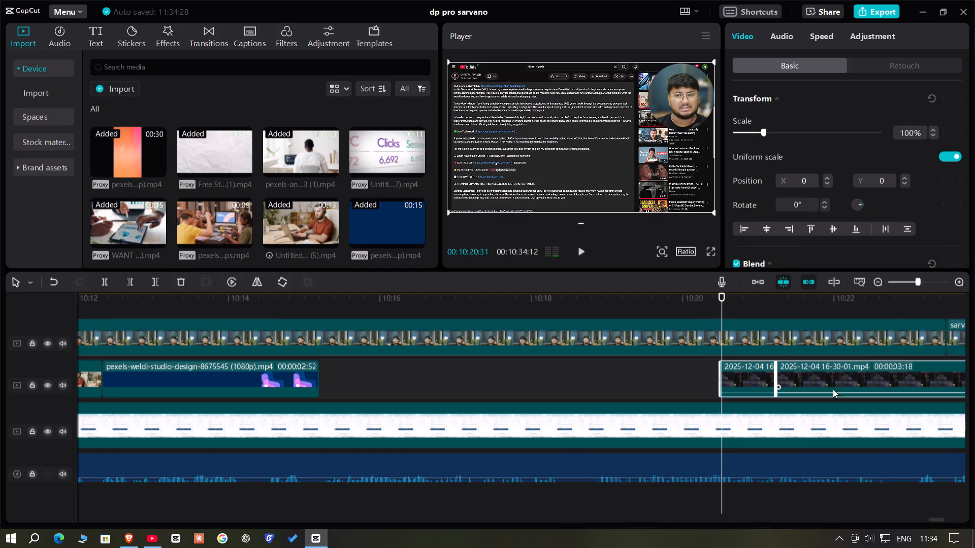
left_click_drag(839, 384, 588, 379)
left_click(529, 395)
left_click(482, 380)
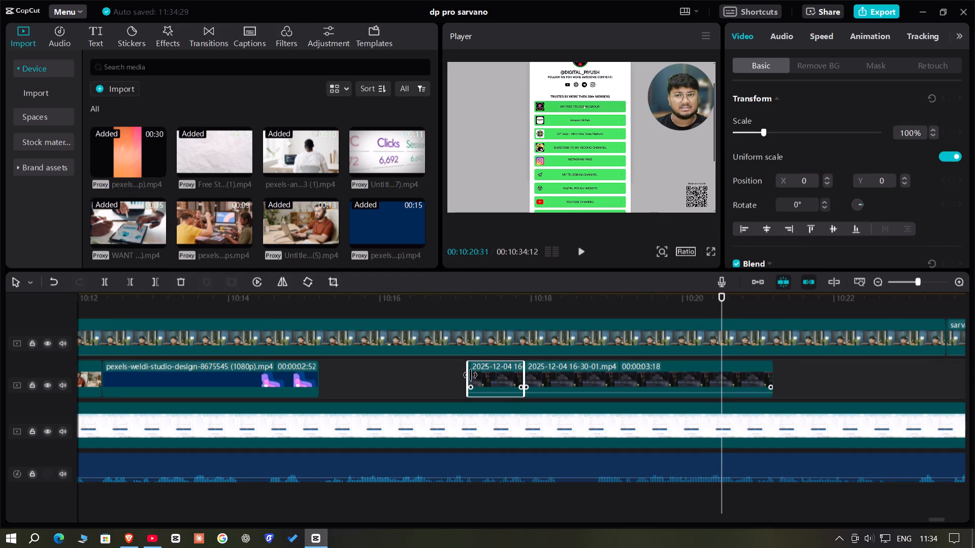
left_click_drag(469, 374, 425, 375)
left_click_drag(798, 382, 452, 379)
left_click_drag(465, 382, 361, 384)
left_click(506, 307)
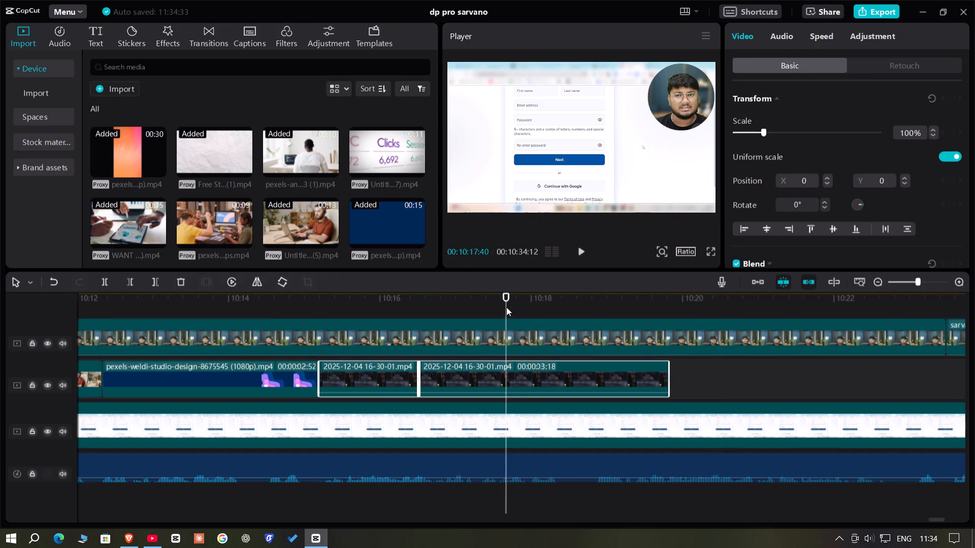
key("space")
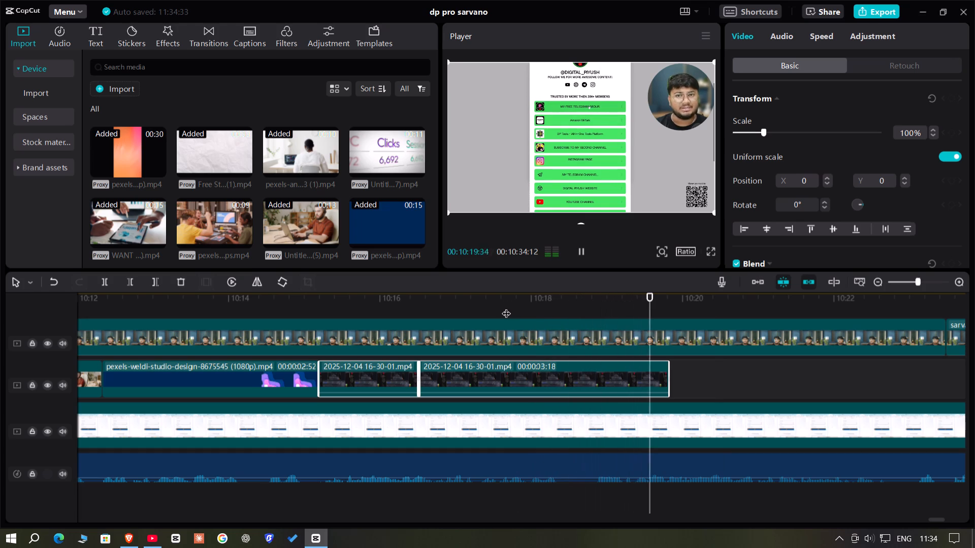
key("space")
left_click(625, 381)
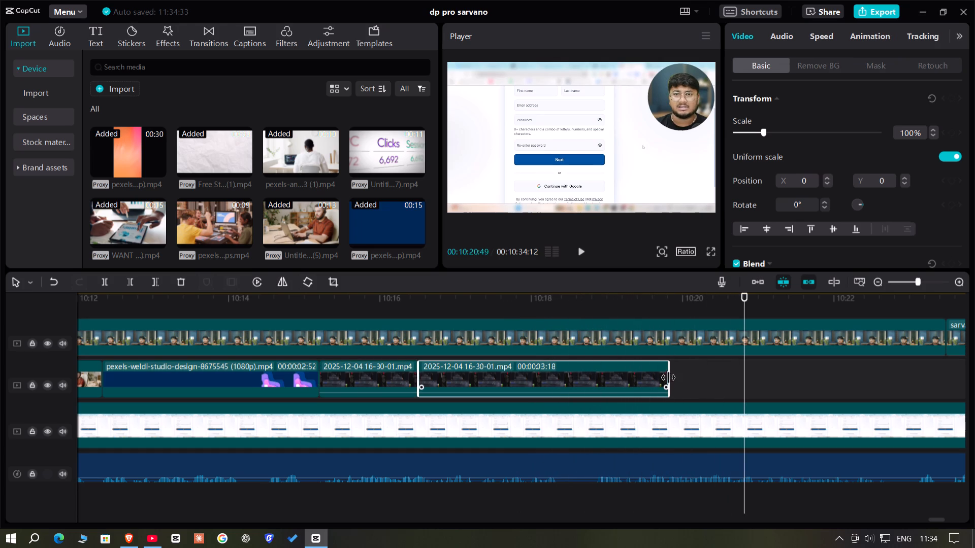
left_click_drag(671, 372, 723, 391)
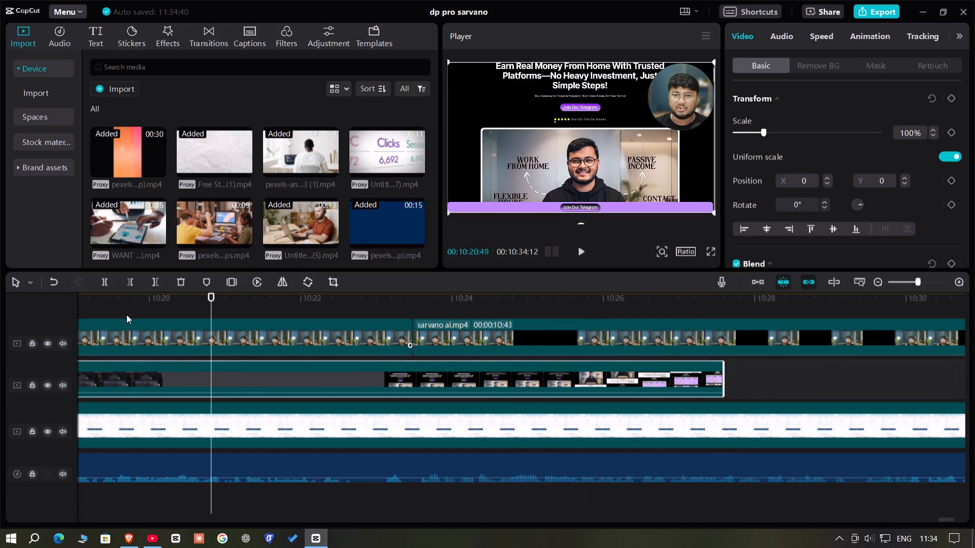
left_click(129, 301)
left_click_drag(129, 301, 686, 372)
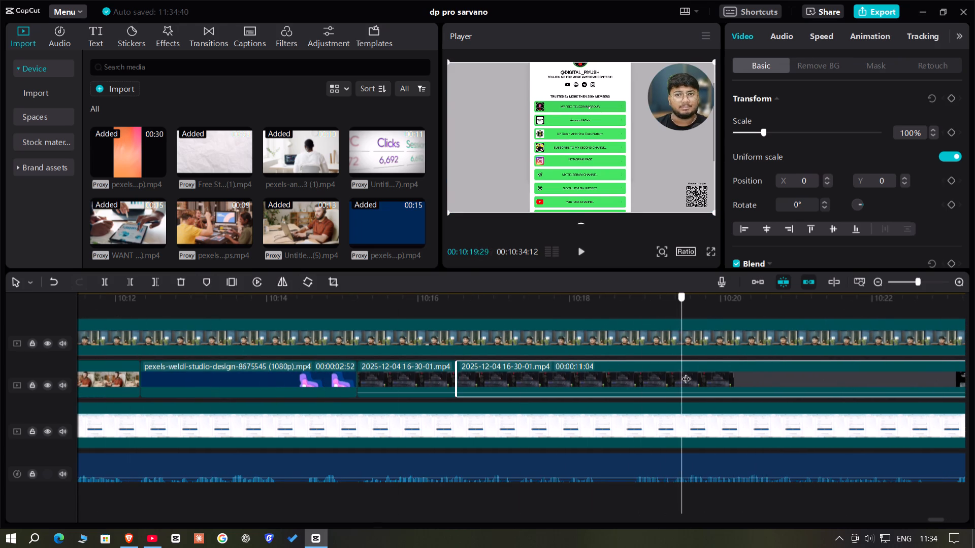
left_click_drag(686, 372, 725, 384)
left_click(727, 384)
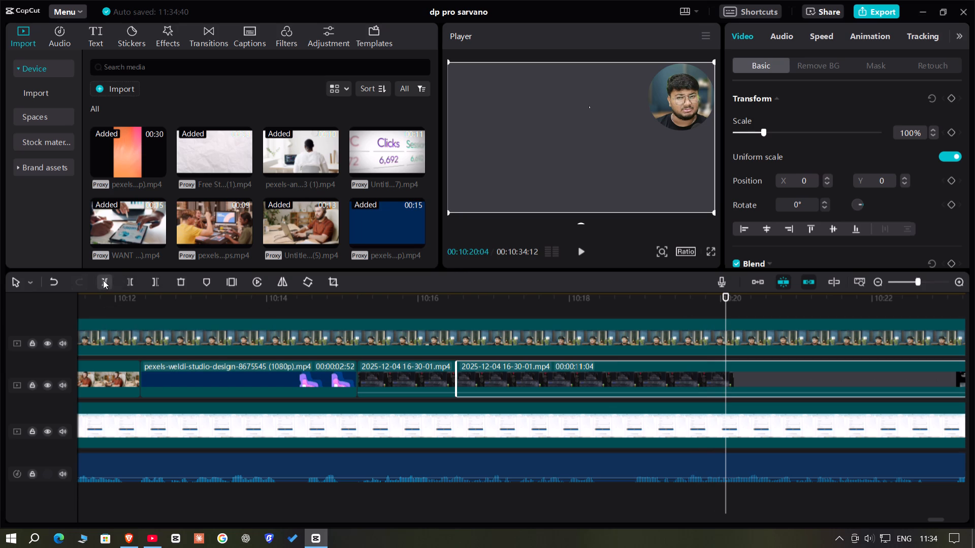
left_click(103, 280)
left_click(887, 305)
left_click_drag(887, 305, 580, 326)
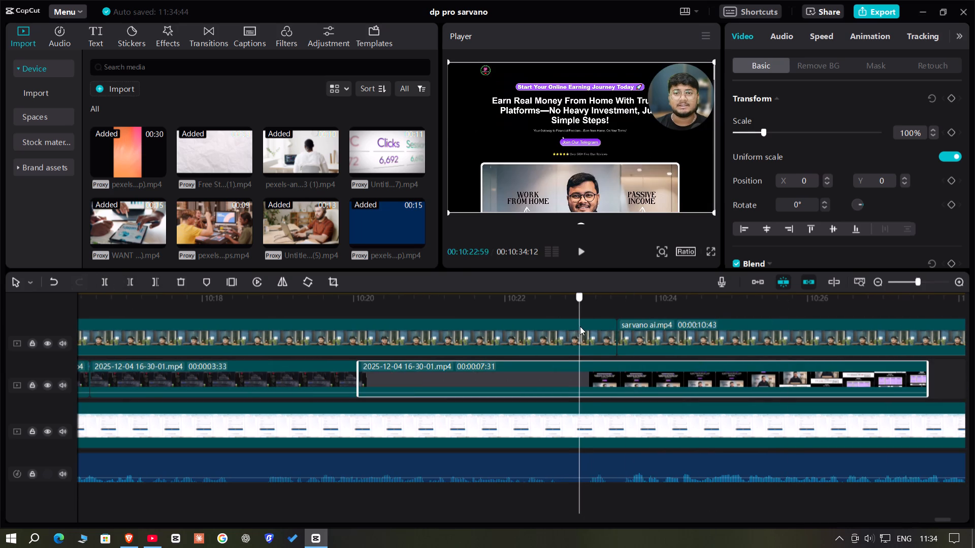
left_click_drag(580, 326, 563, 328)
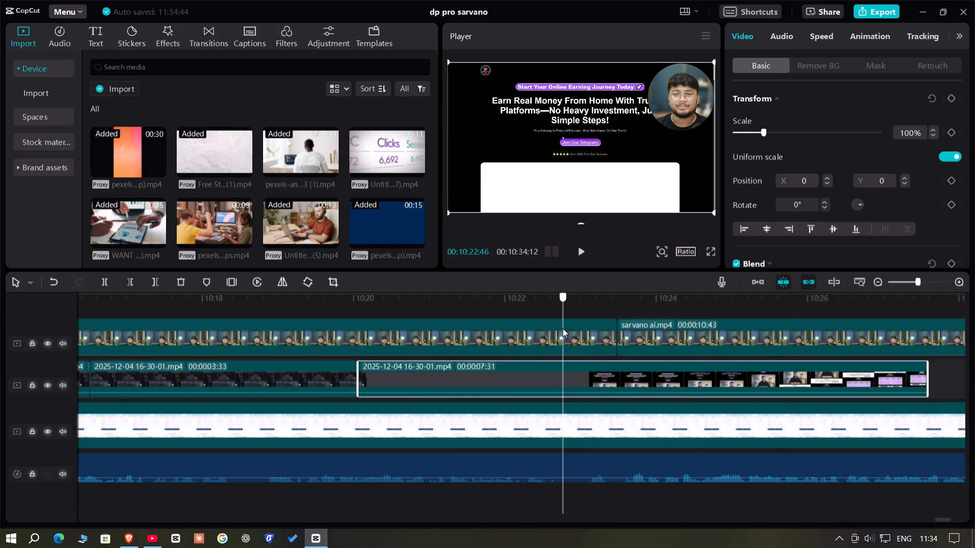
left_click_drag(563, 328, 556, 327)
left_click(562, 383)
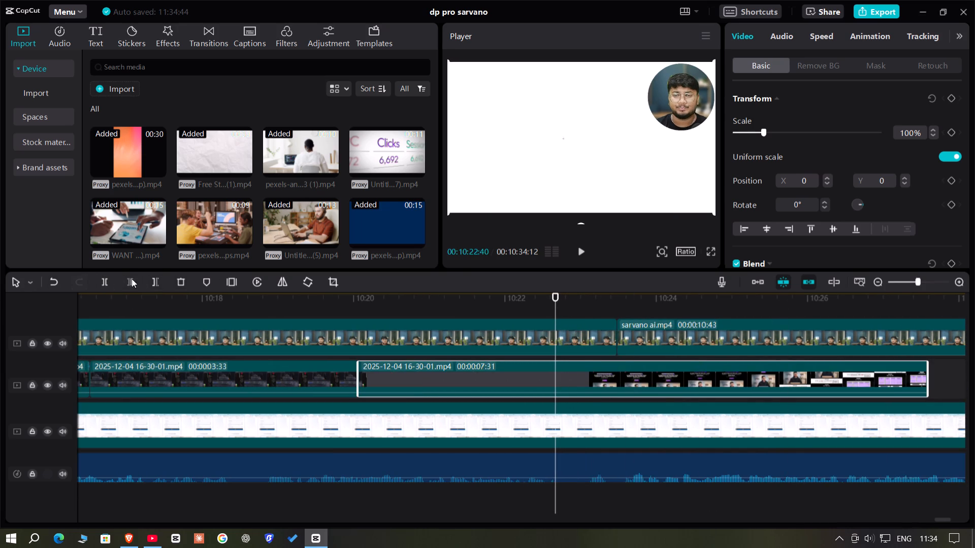
left_click(129, 279)
left_click_drag(644, 366, 444, 373)
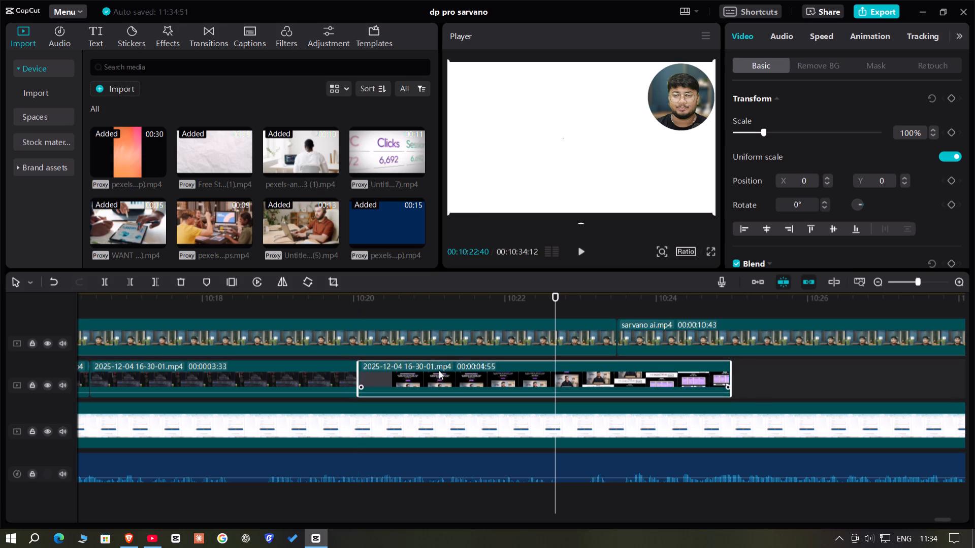
left_click(335, 307)
key("space")
key("space")
key("space")
key("space")
key("space")
key("space")
key("space")
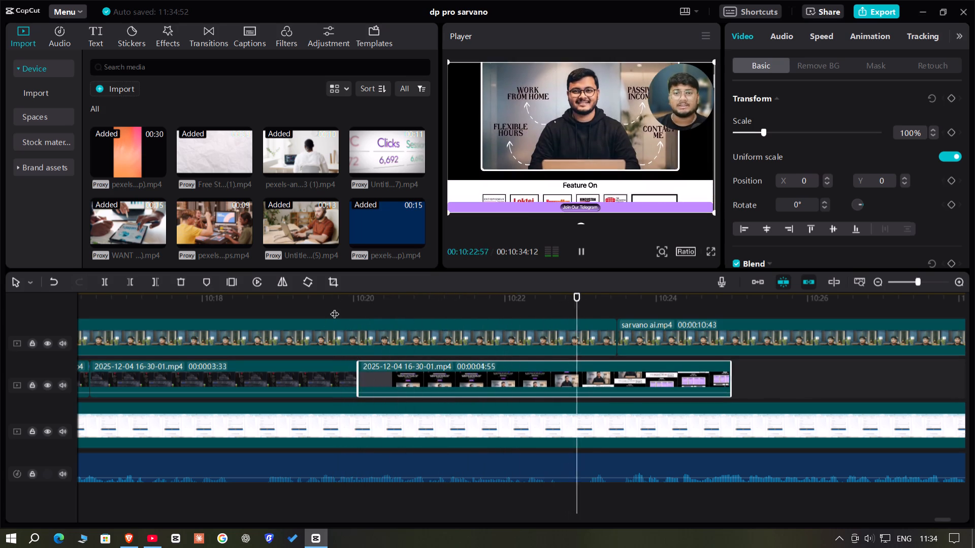
left_click(583, 298)
left_click_drag(586, 298, 619, 304)
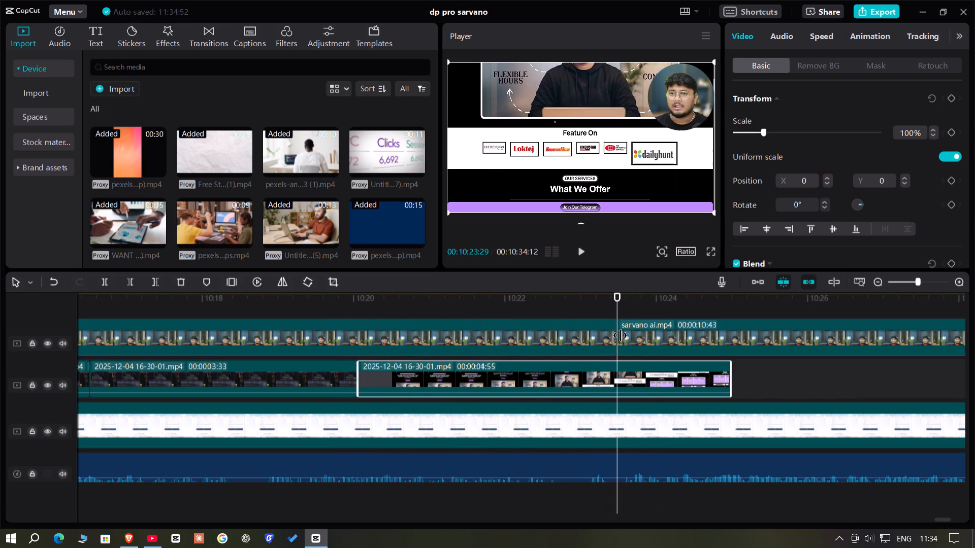
left_click(631, 376)
left_click(153, 279)
Play the remaining narration and split the dp pro sarvano screen video and audio at 00:10:23:29, matching the sarvano ai.mp4 cut.
key("space")
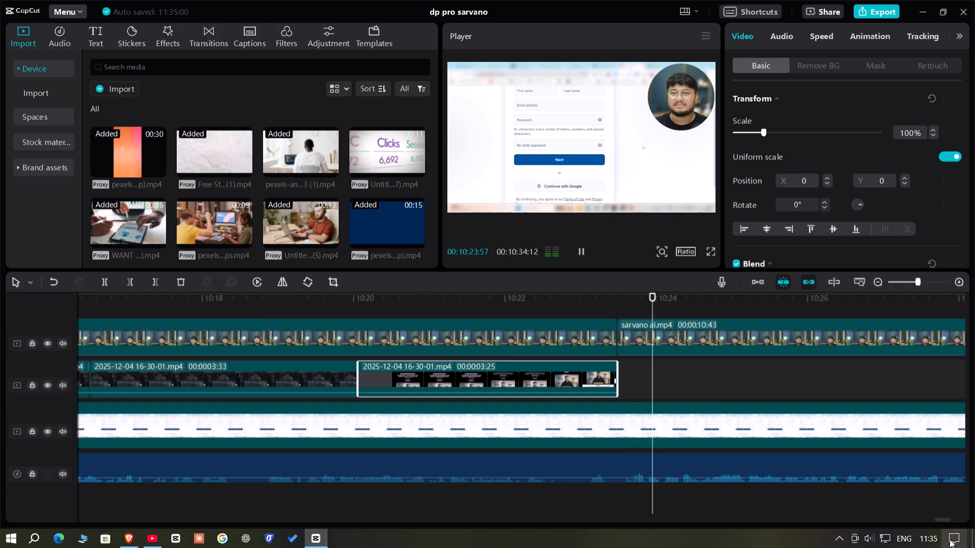
left_click(942, 518)
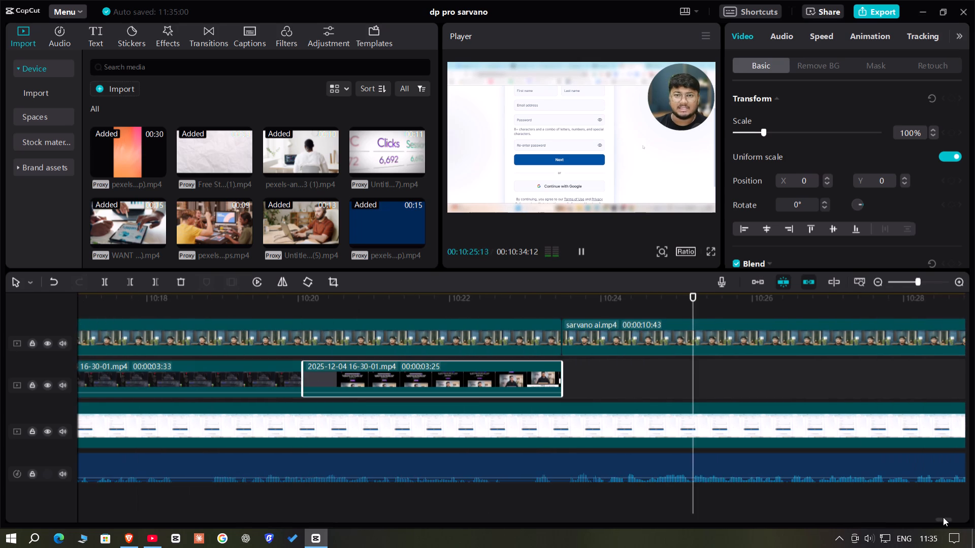
left_click(911, 281)
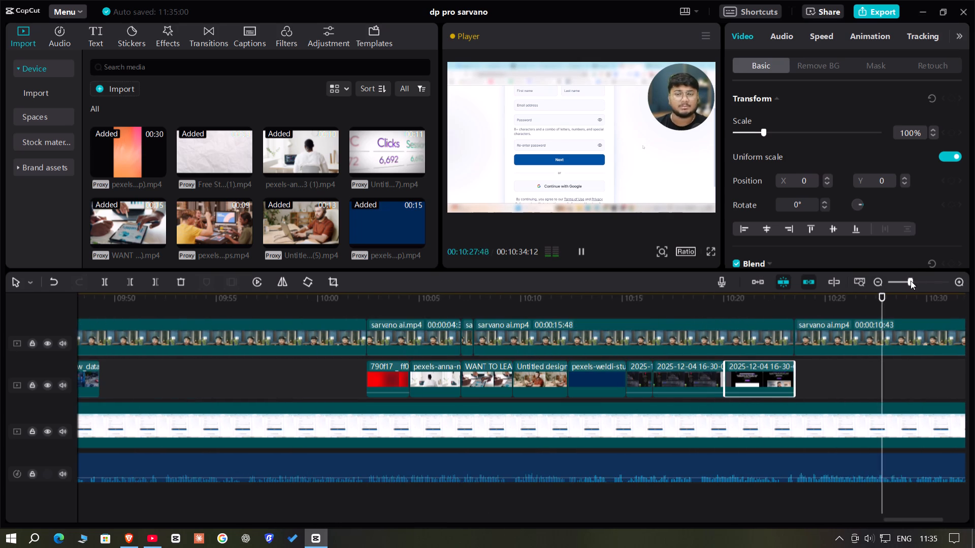
left_click_drag(905, 519, 913, 519)
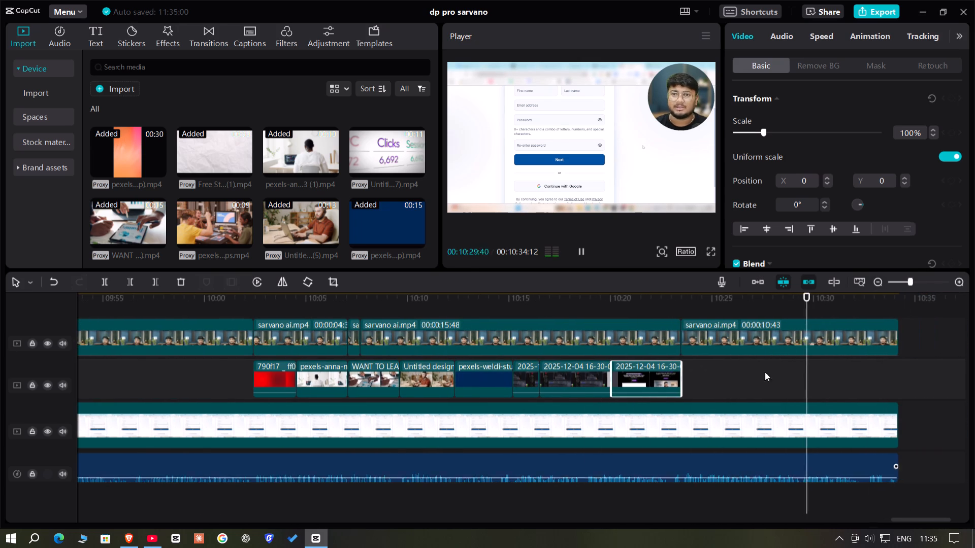
key("space")
left_click(691, 308)
left_click_drag(691, 307, 677, 307)
key("space")
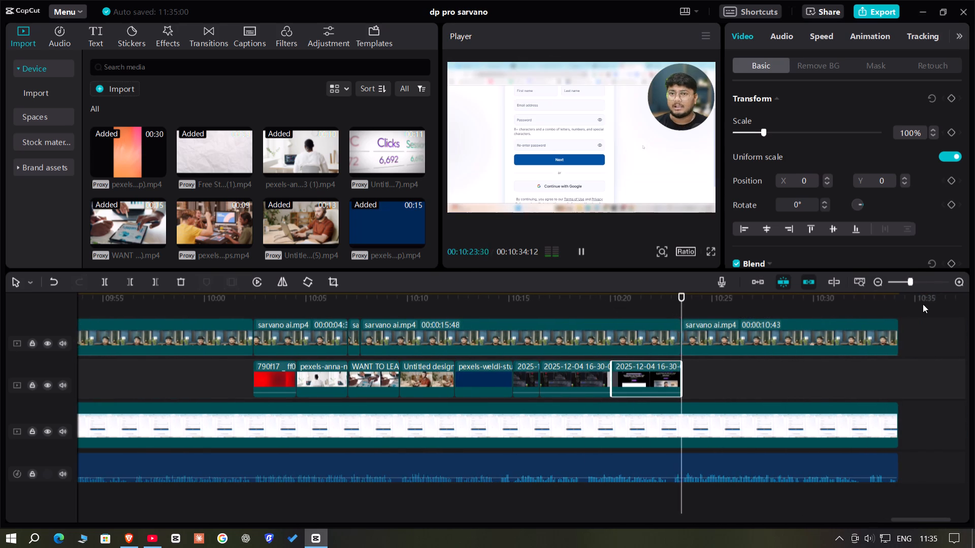
left_click(918, 284)
key("space")
double_click(648, 309)
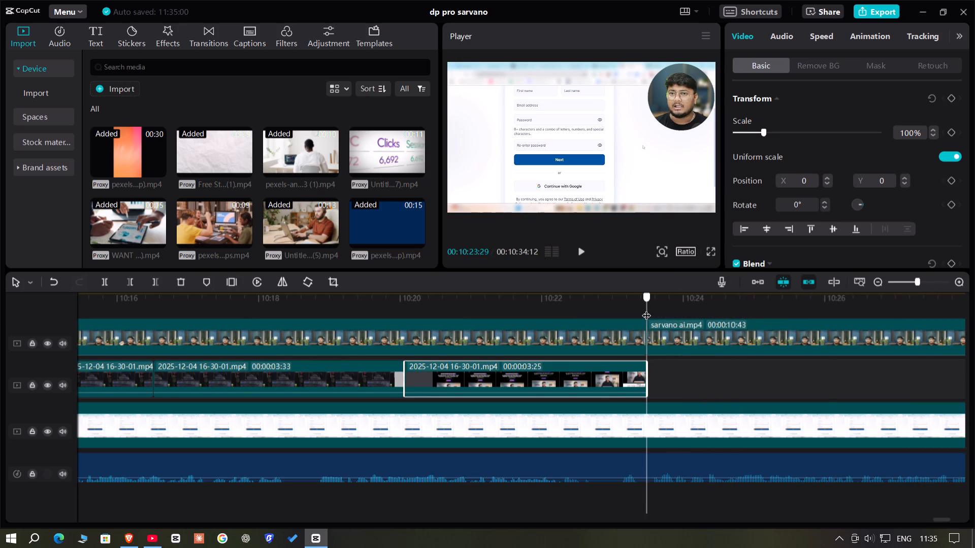
scroll(669, 353, "up", 2)
left_click_drag(663, 330, 682, 509)
left_click(105, 279)
Listen to the closing narration and trim the start of the last talking-head, screen and audio clips together to 00:10:27:27.
left_click(730, 302)
left_click_drag(730, 302, 740, 302)
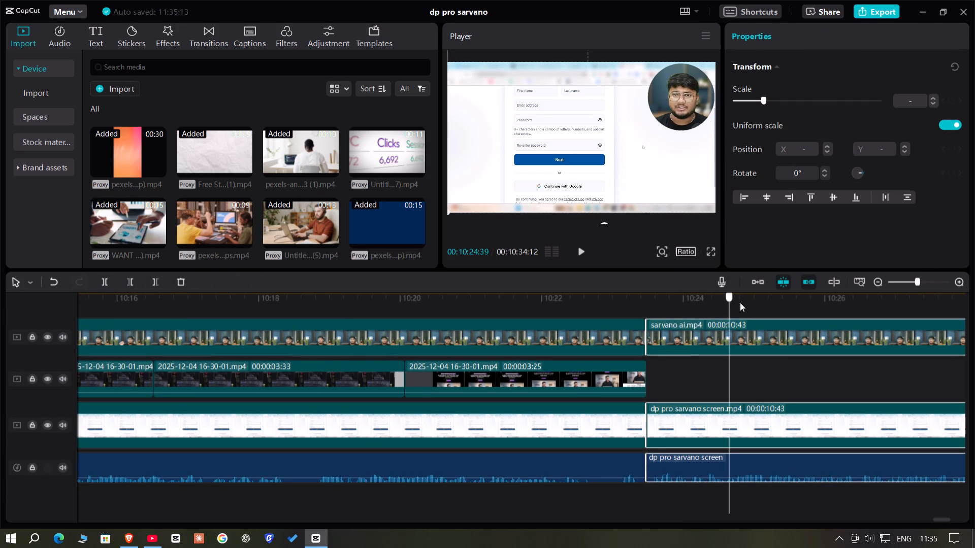
left_click_drag(740, 302, 577, 352)
key("space")
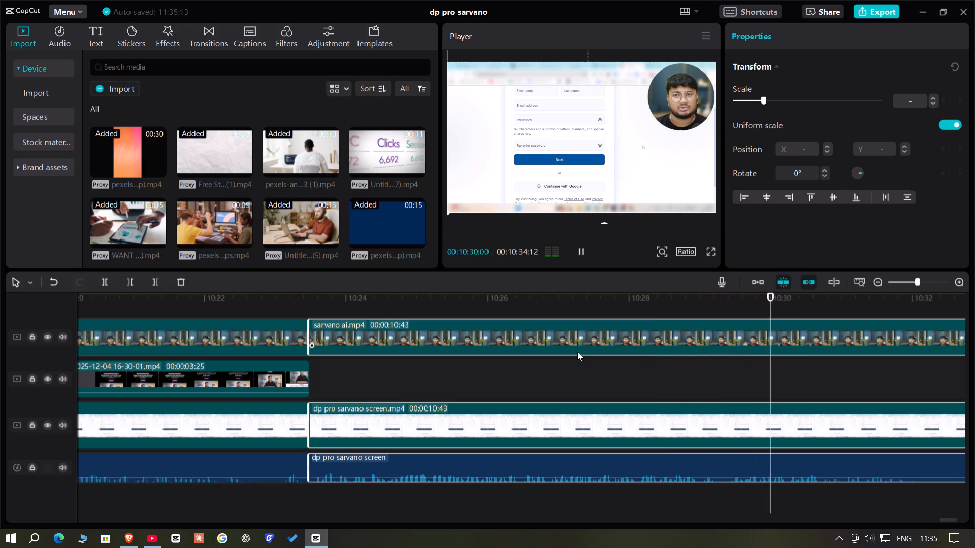
left_click(494, 313)
left_click(444, 306)
key("space")
key("space")
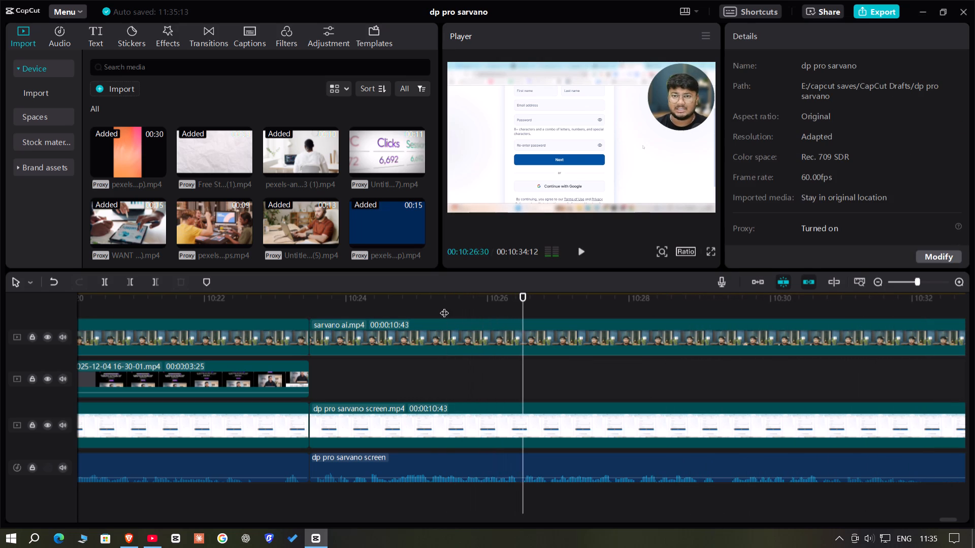
key("space")
key("space")
key("space")
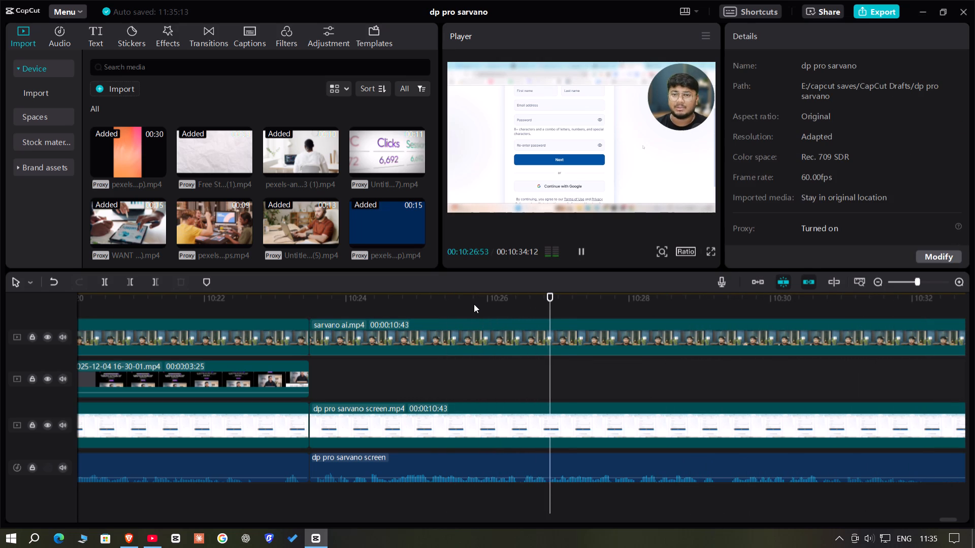
key("space")
key("space")
key("space")
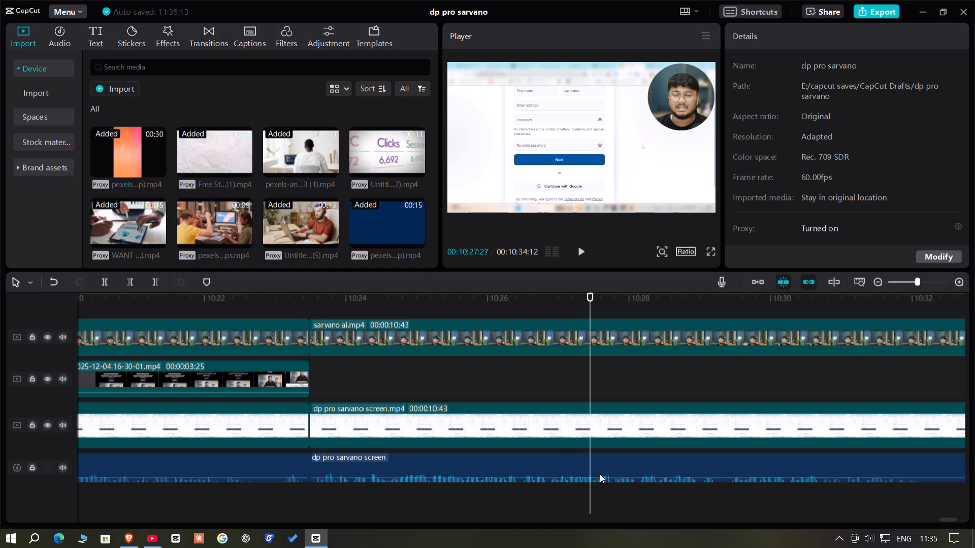
left_click_drag(619, 501, 724, 280)
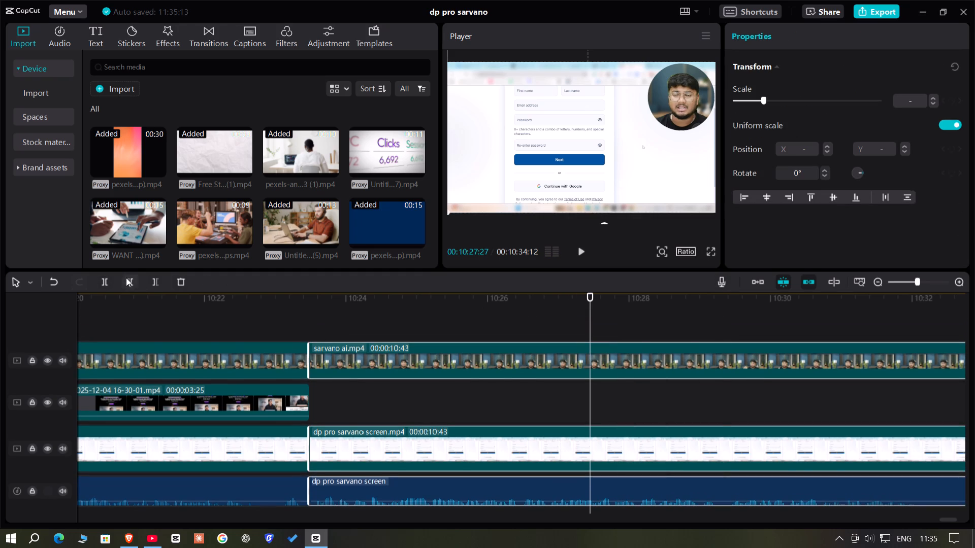
left_click(127, 278)
Move the three trimmed closing clips back to close the gap at 00:10:23:29 and play across the join.
key("space")
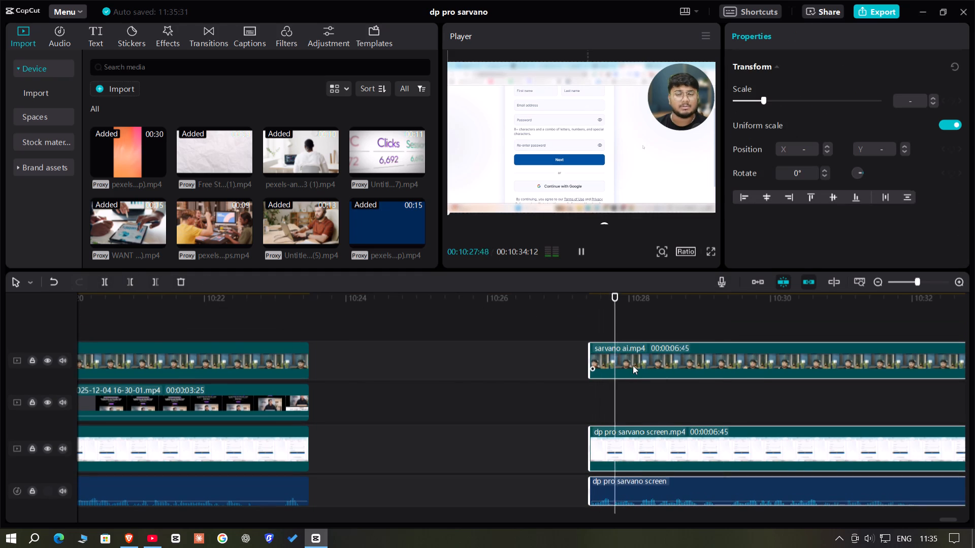
key("space")
left_click_drag(637, 365, 367, 363)
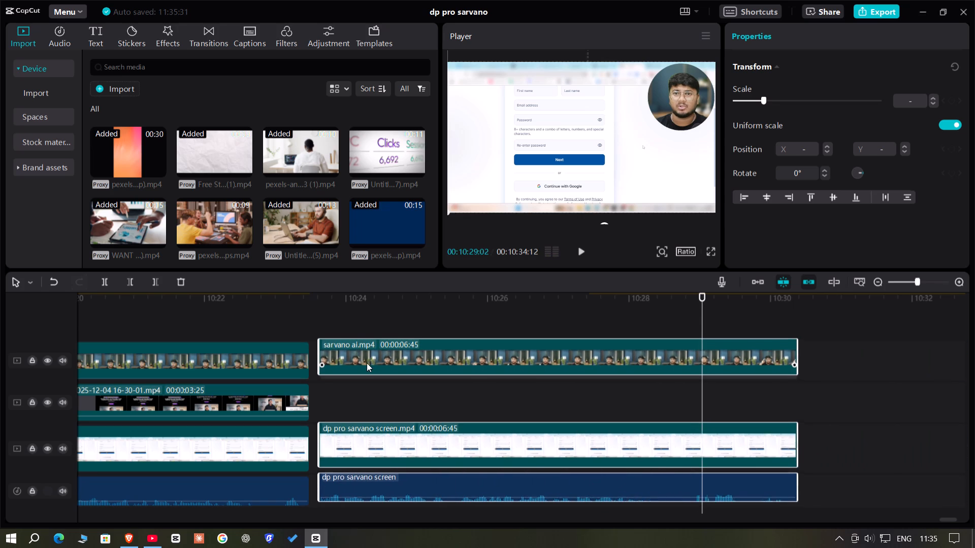
left_click_drag(367, 363, 359, 363)
left_click(296, 326)
left_click(284, 326)
key("space")
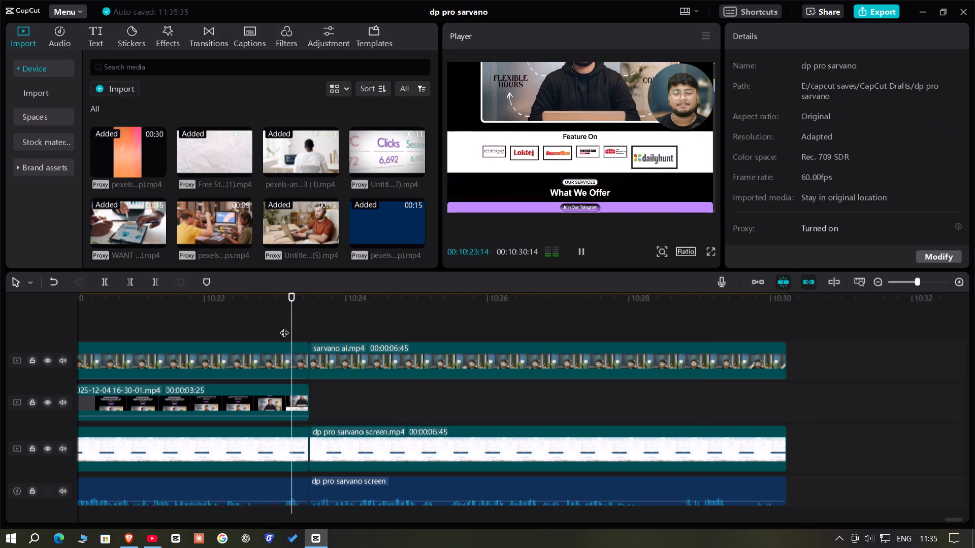
key("space")
left_click(118, 84)
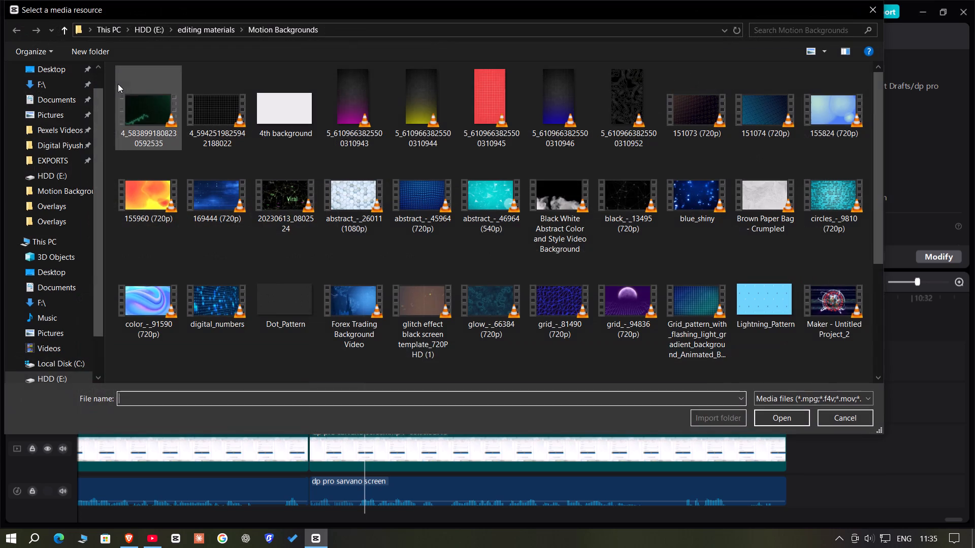
left_click(52, 126)
scroll(557, 157, "down", 6)
scroll(573, 203, "down", 5)
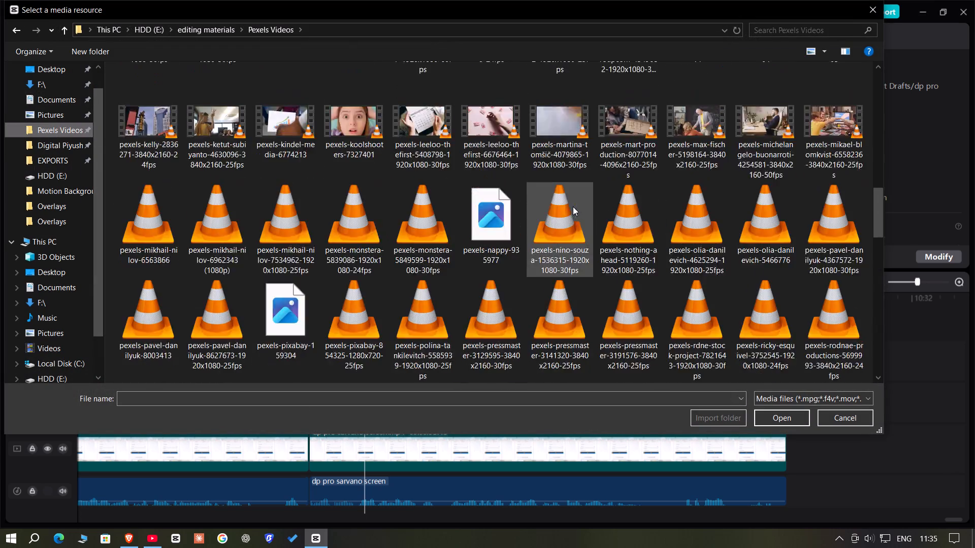
scroll(573, 207, "down", 17)
scroll(575, 214, "down", 9)
scroll(575, 248, "up", 2)
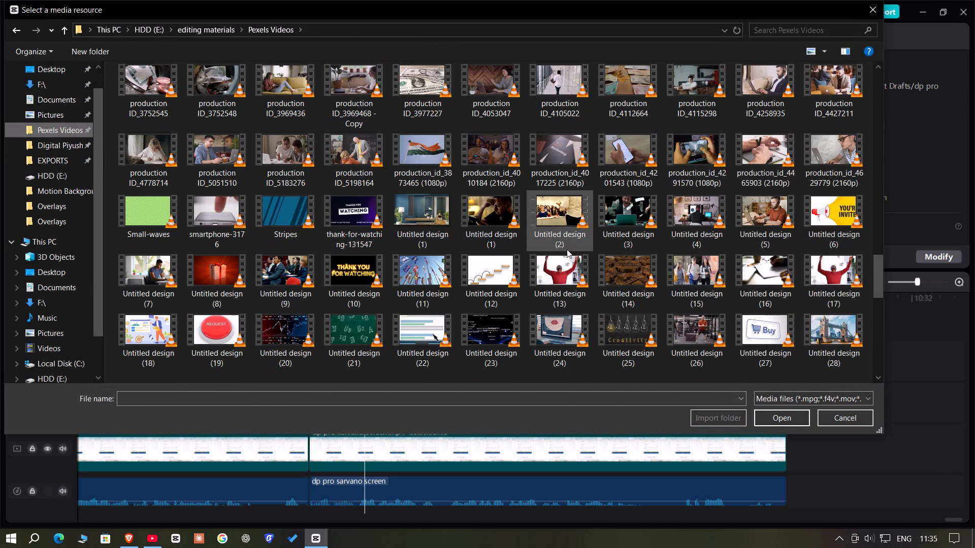
double_click(343, 221)
left_click_drag(131, 213, 307, 408)
Slow the thank-for-watching-131547.mp4 clip down to a speed of 0.7x.
left_click(596, 325)
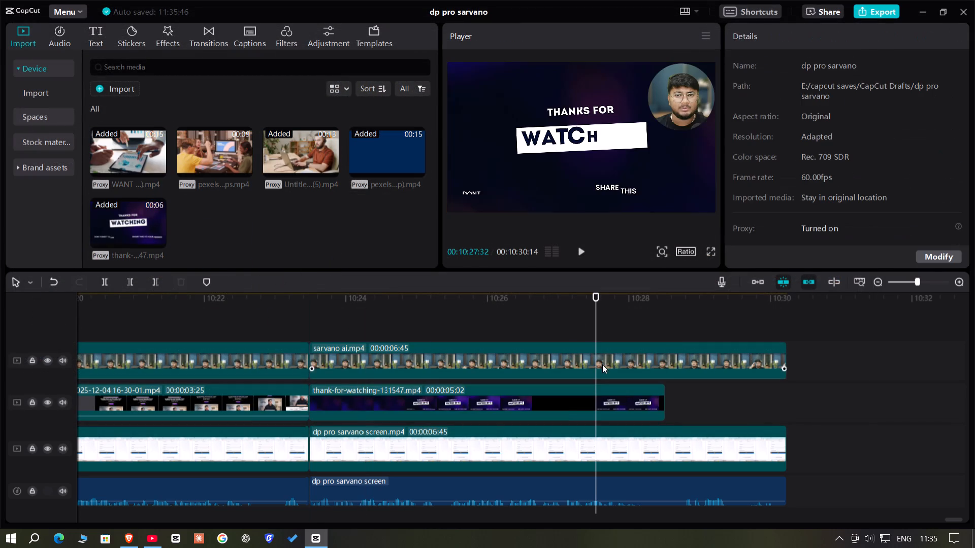
left_click(602, 408)
left_click(783, 42)
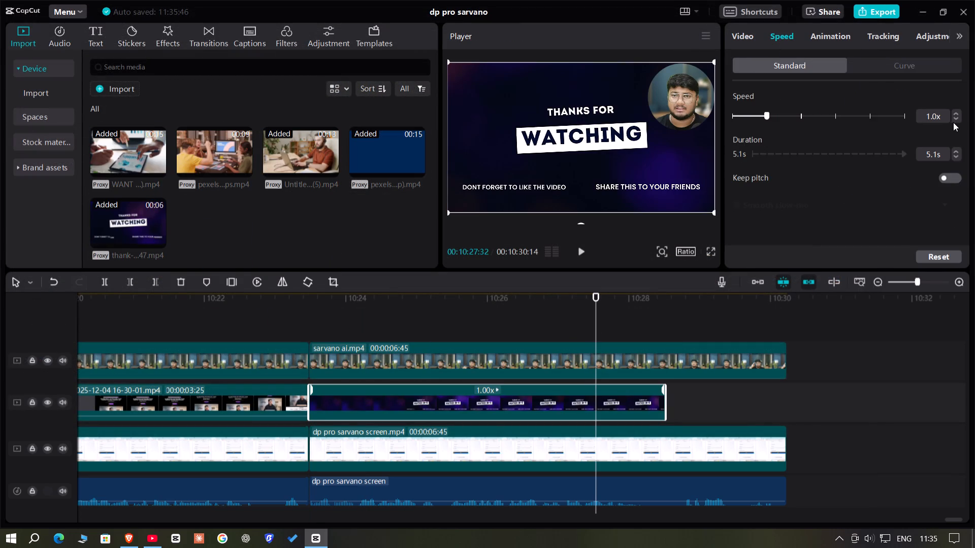
left_click(955, 122)
left_click(956, 121)
left_click(956, 121)
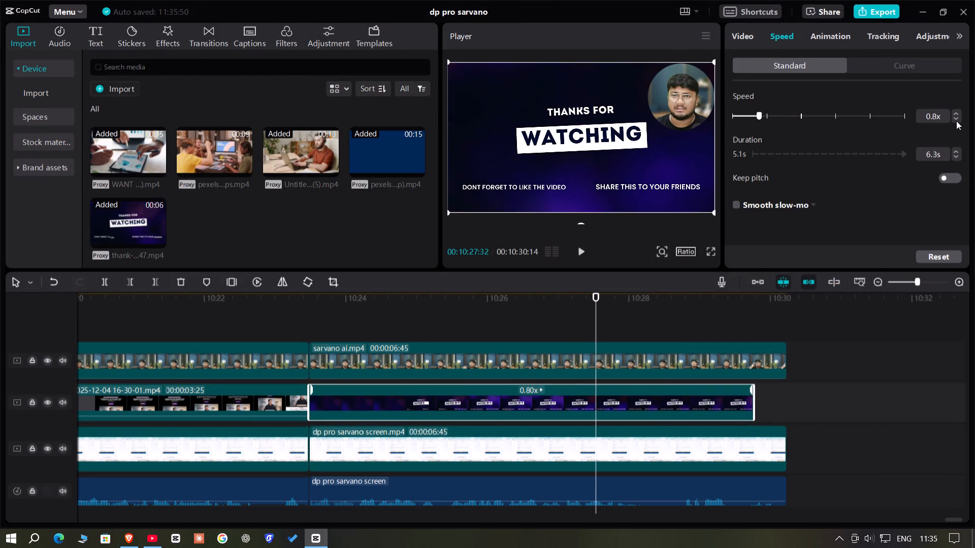
left_click(956, 121)
Trim the end of the thank-for-watching-131547.mp4 clip at 00:10:30:14, level with the end of the other tracks.
left_click(745, 297)
left_click_drag(745, 297, 783, 307)
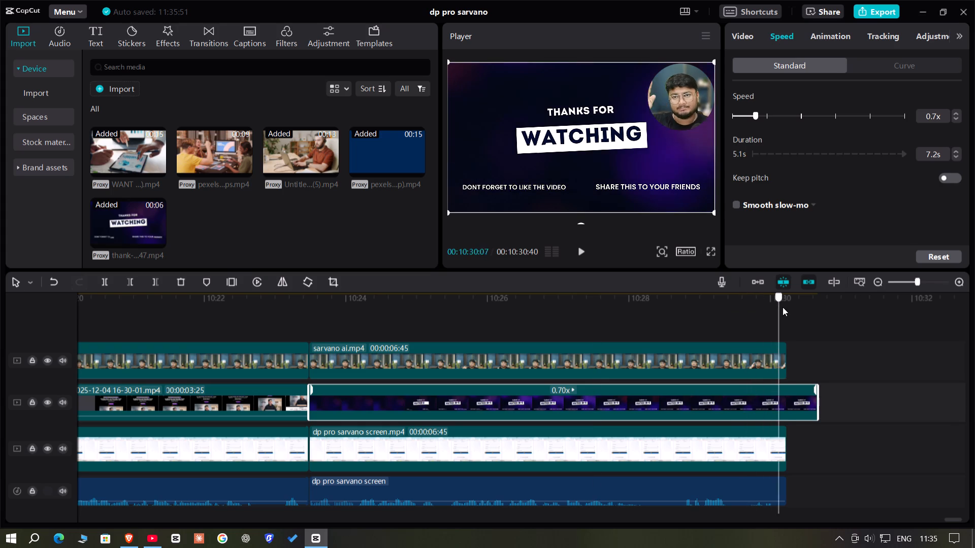
left_click_drag(783, 307, 788, 312)
left_click_drag(795, 337, 810, 455)
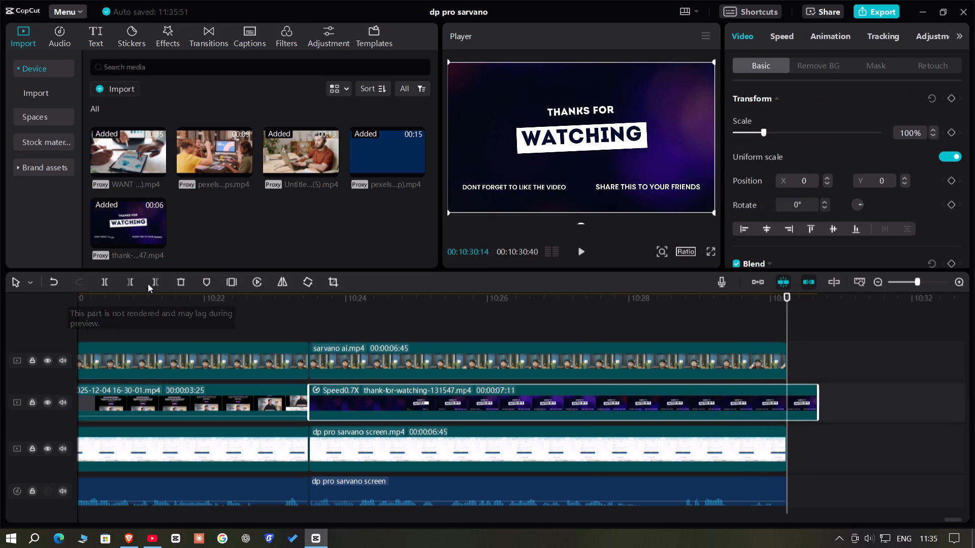
left_click(150, 281)
Check the end of the timeline, then go back to the start of the thank-for-watching clip at 00:10:23:29.
left_click(718, 326)
left_click_drag(718, 326, 974, 341)
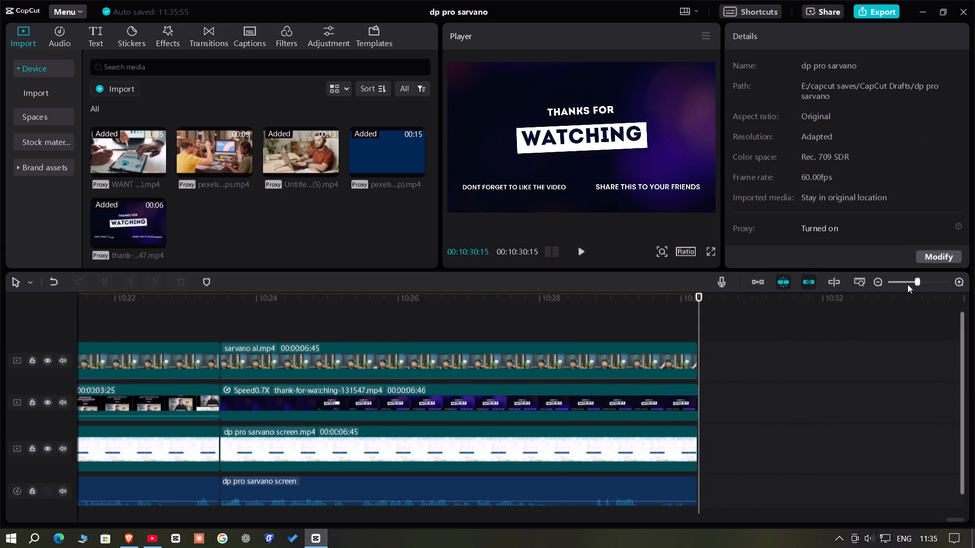
double_click(907, 284)
scroll(703, 352, "down", 6)
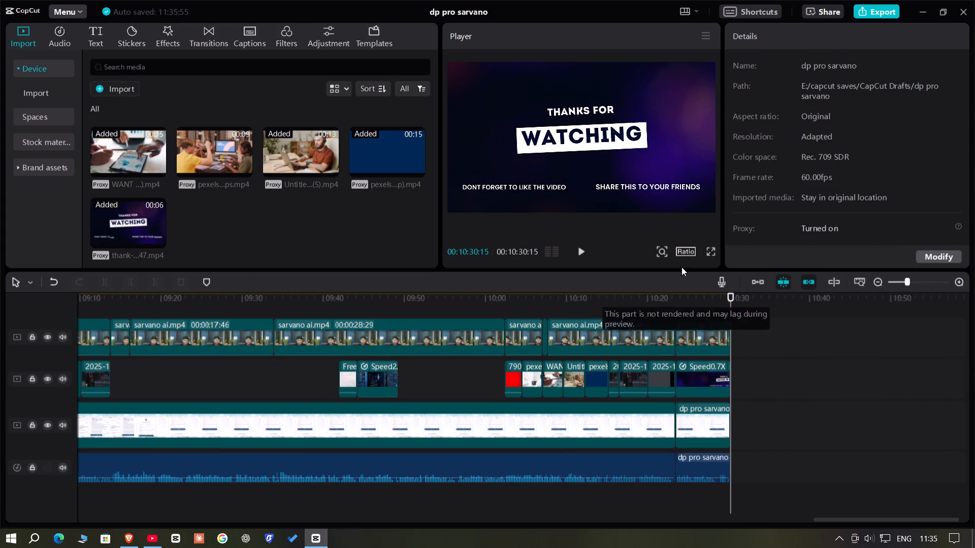
left_click(675, 318)
double_click(677, 311)
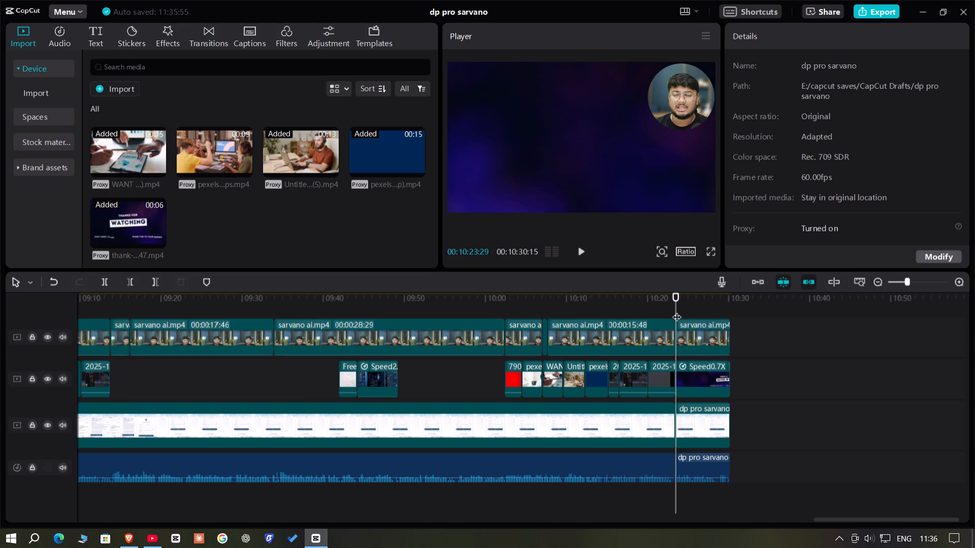
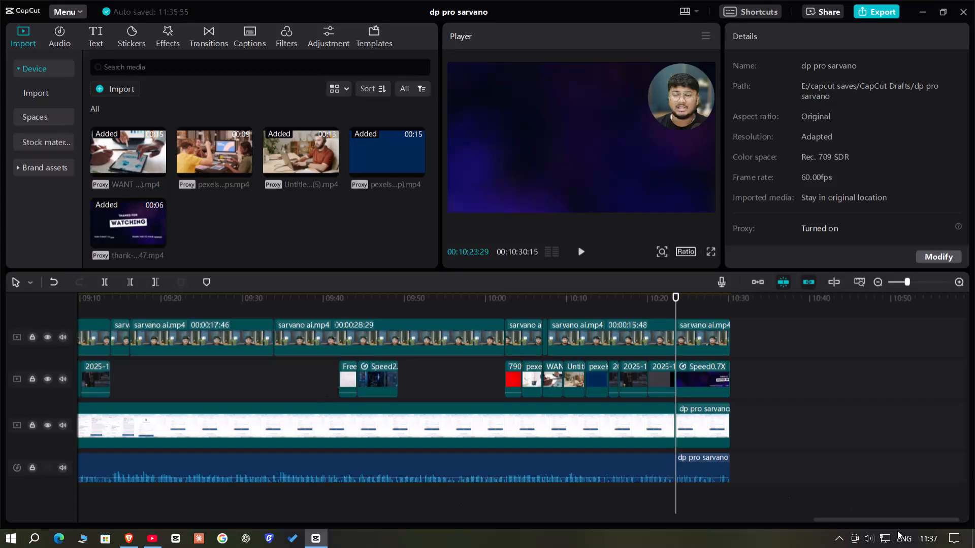
Show the whole project in the timeline and go back to its start at 00:00:00:00.
left_click(863, 538)
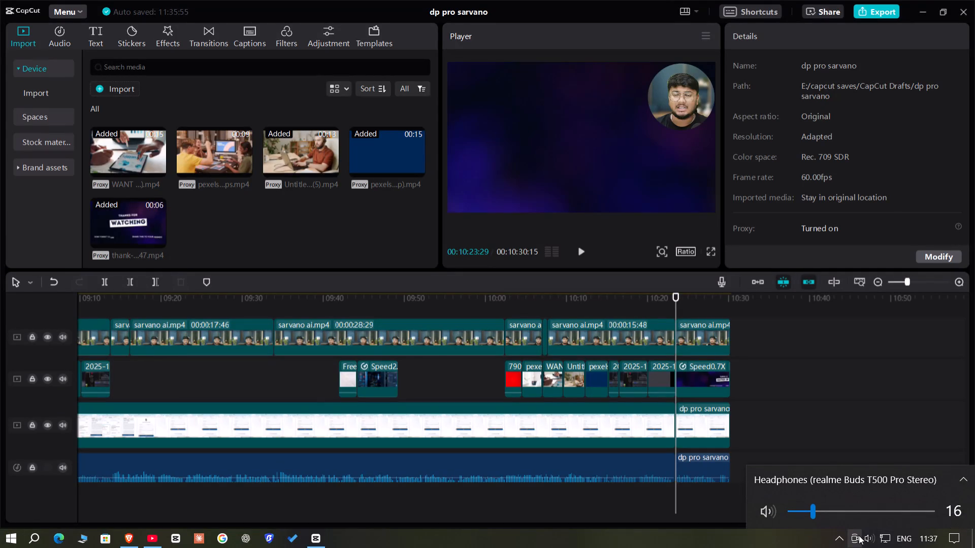
left_click(877, 441)
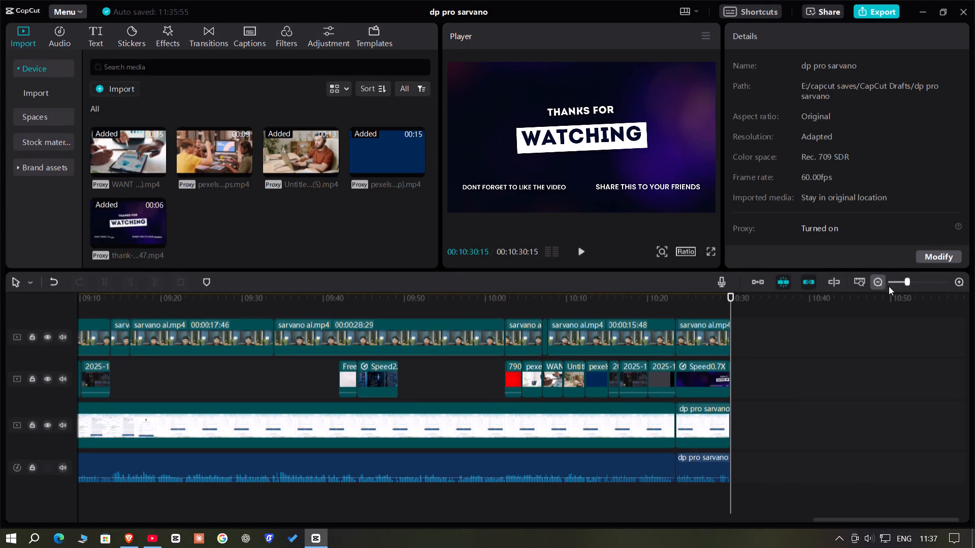
left_click(896, 278)
left_click(896, 283)
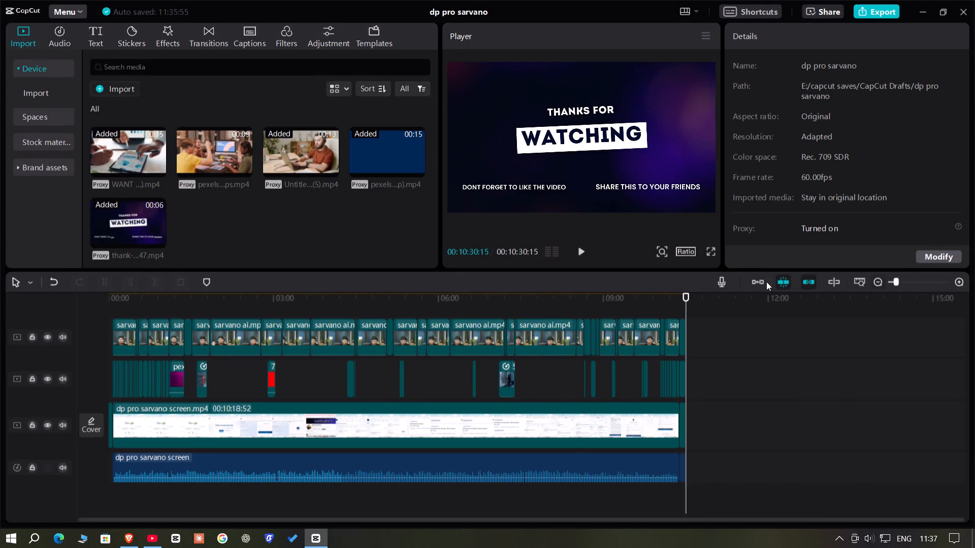
left_click(574, 295)
left_click_drag(574, 295, 0, 365)
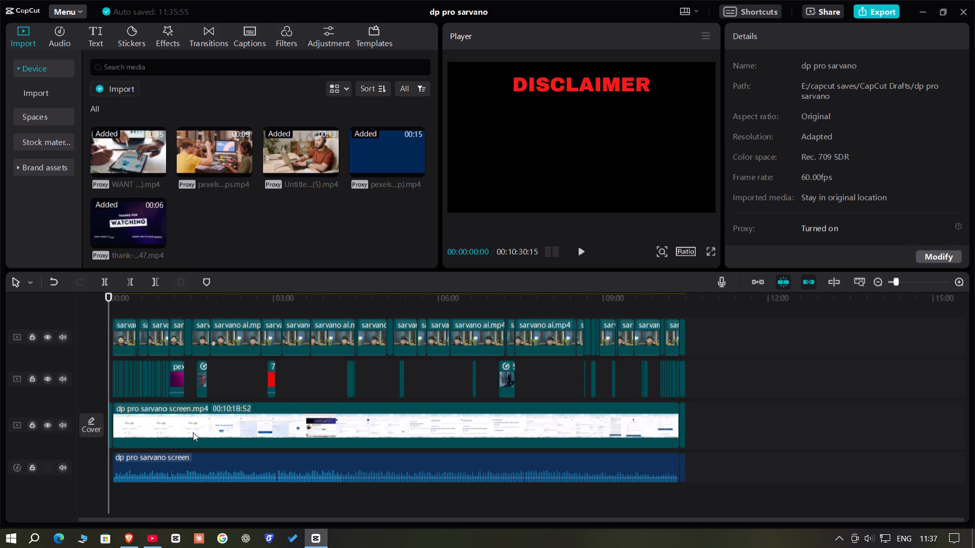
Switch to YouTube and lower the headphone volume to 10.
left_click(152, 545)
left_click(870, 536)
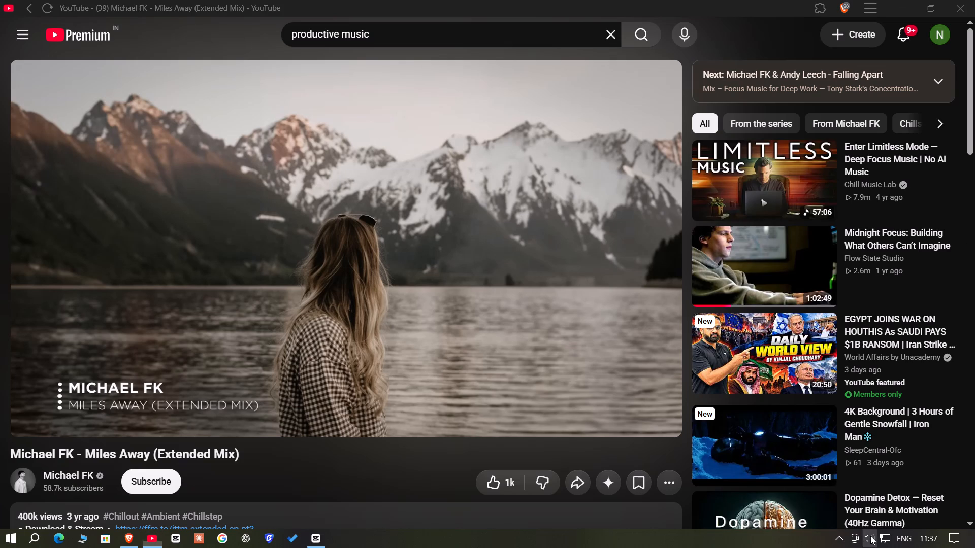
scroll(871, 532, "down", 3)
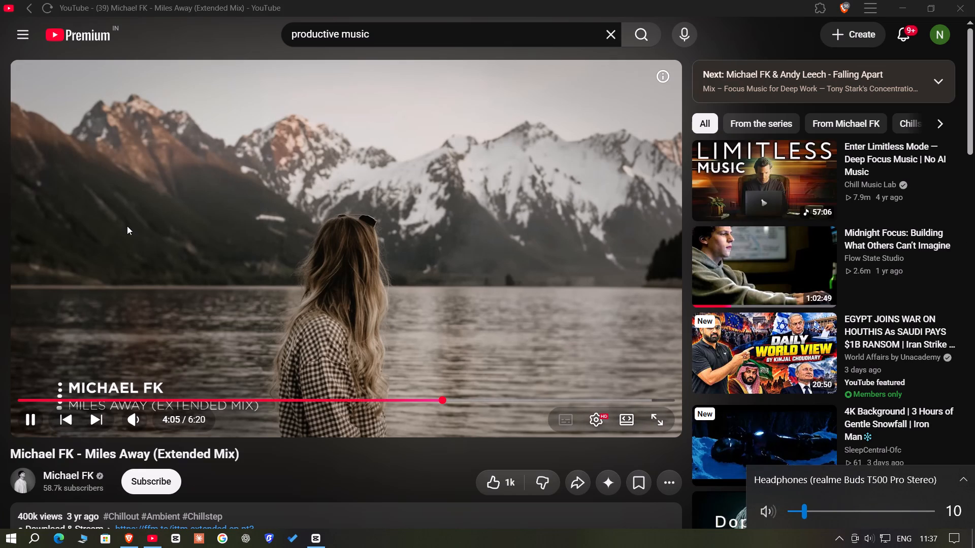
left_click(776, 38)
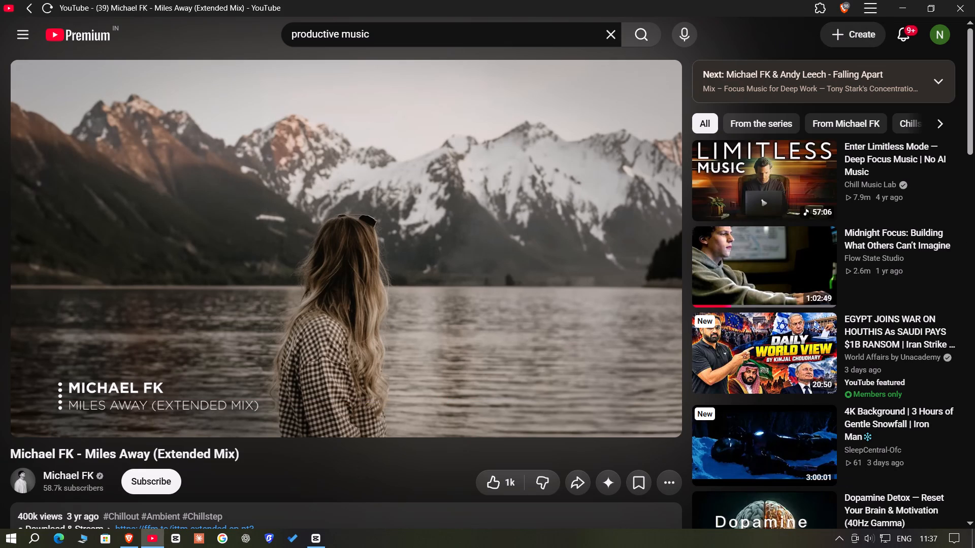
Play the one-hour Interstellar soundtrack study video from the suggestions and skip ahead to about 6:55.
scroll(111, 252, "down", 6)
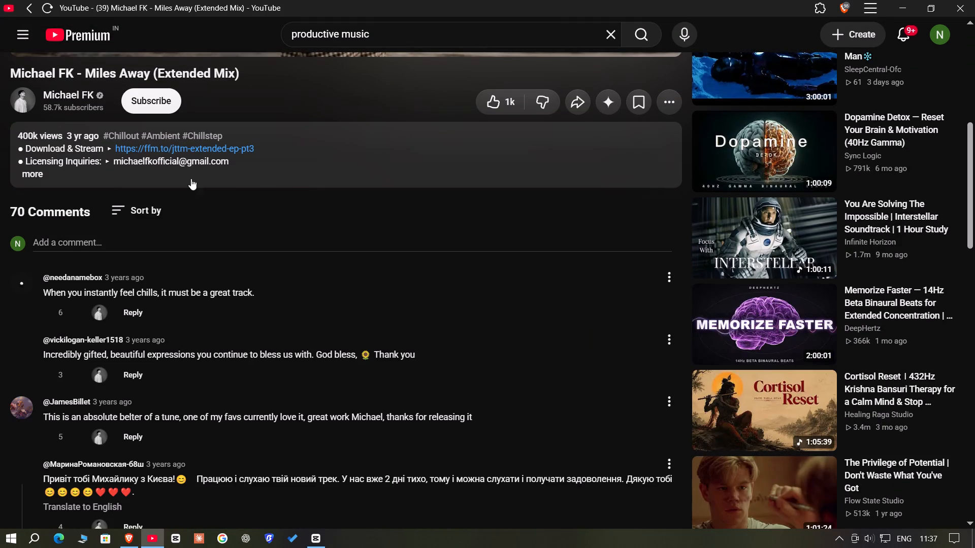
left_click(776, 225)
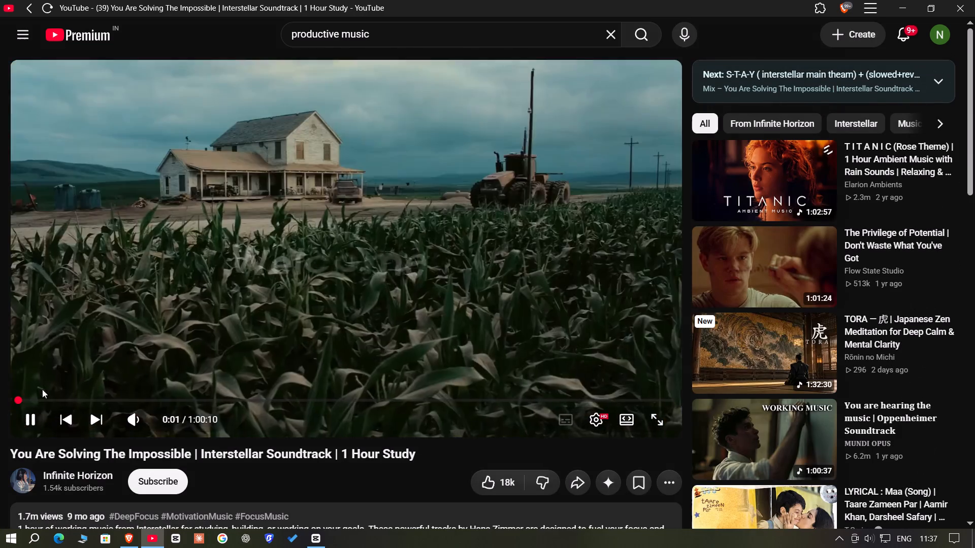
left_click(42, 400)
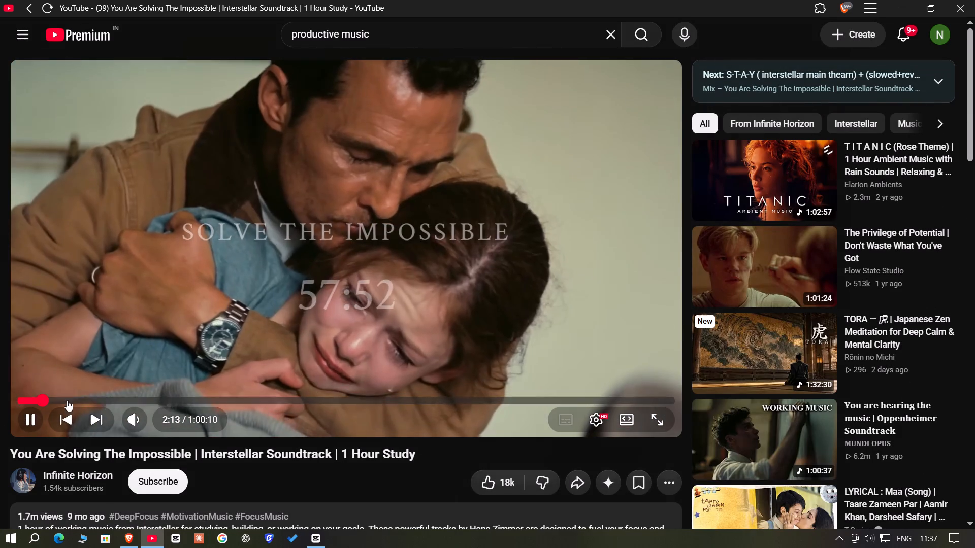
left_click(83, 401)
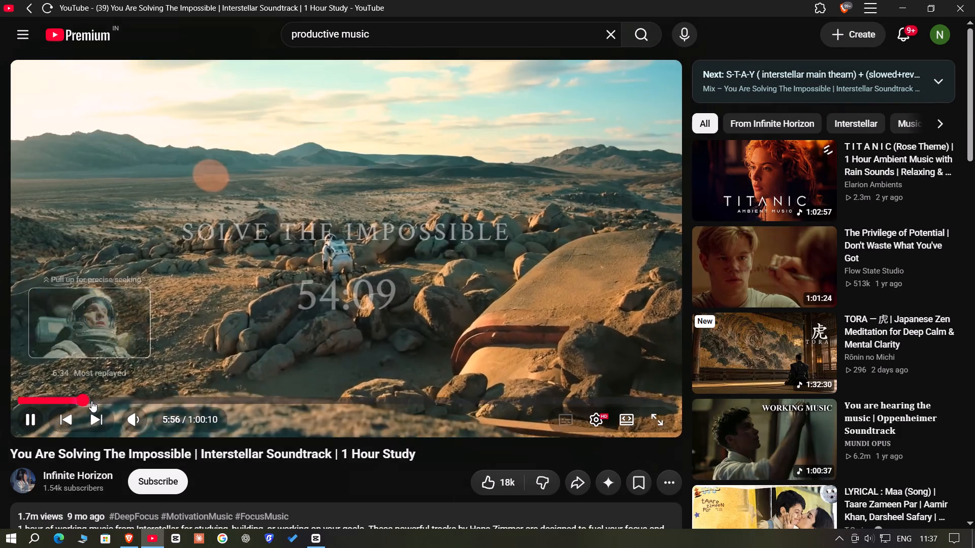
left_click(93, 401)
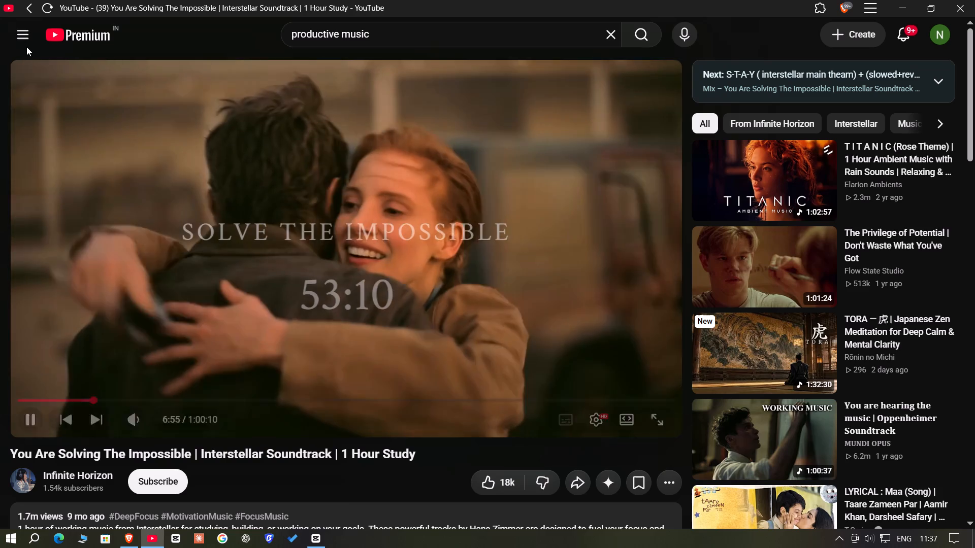
Close the Interstellar mini player on YouTube's home feed and play "You will see this just before your relationship shifts".
left_click(27, 44)
left_click(77, 77)
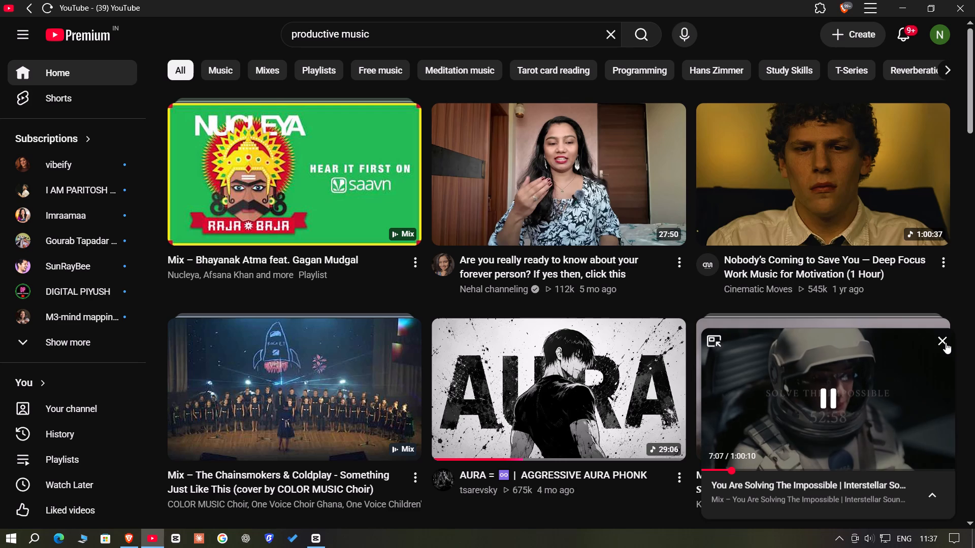
left_click(946, 342)
scroll(452, 279, "down", 10)
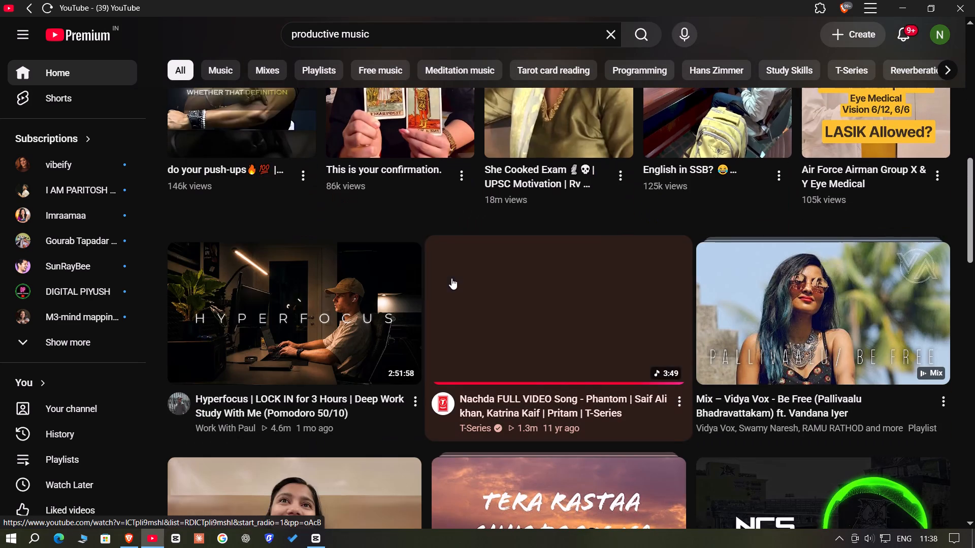
scroll(451, 278, "down", 4)
scroll(451, 278, "up", 7)
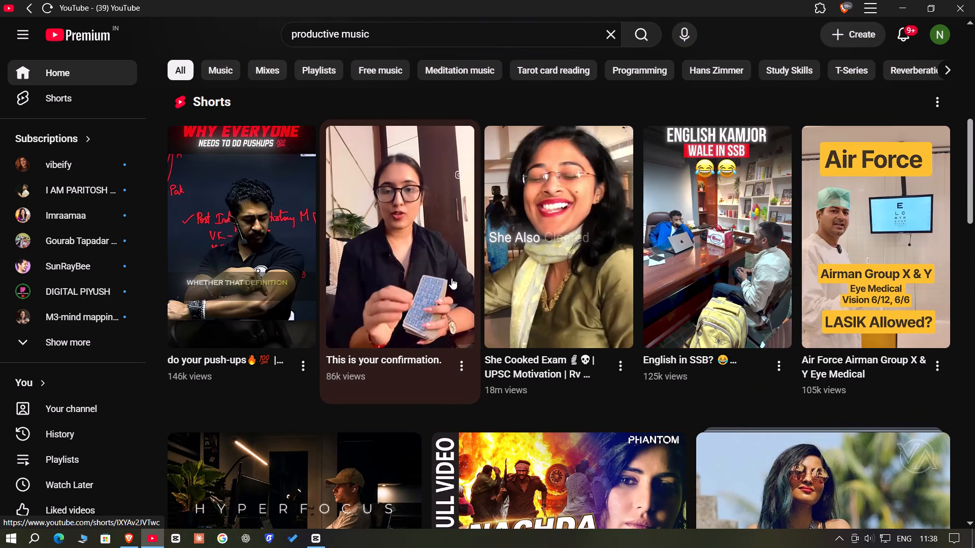
scroll(451, 278, "down", 3)
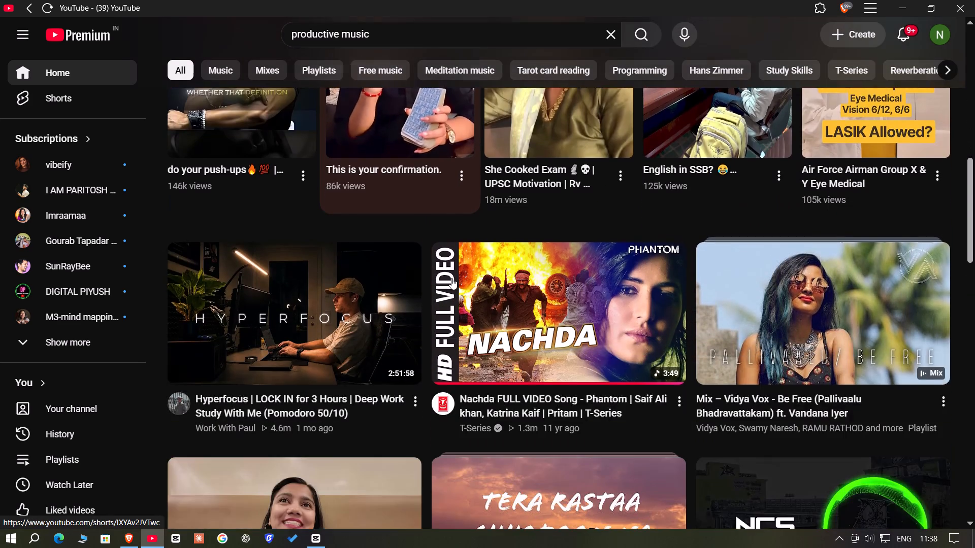
scroll(451, 278, "down", 3)
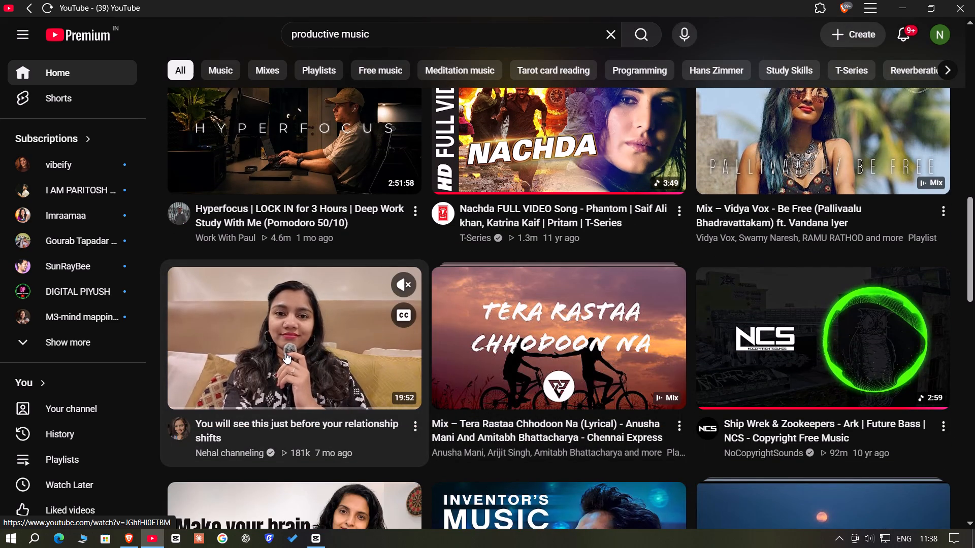
left_click(285, 353)
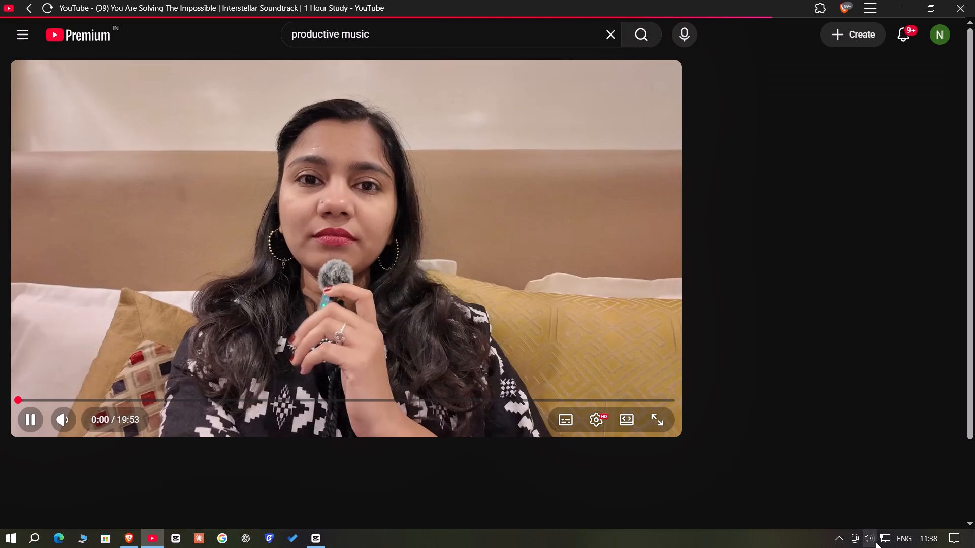
Raise the headphone volume to 28 and return to the CapCut project.
left_click(876, 542)
scroll(856, 525, "up", 3)
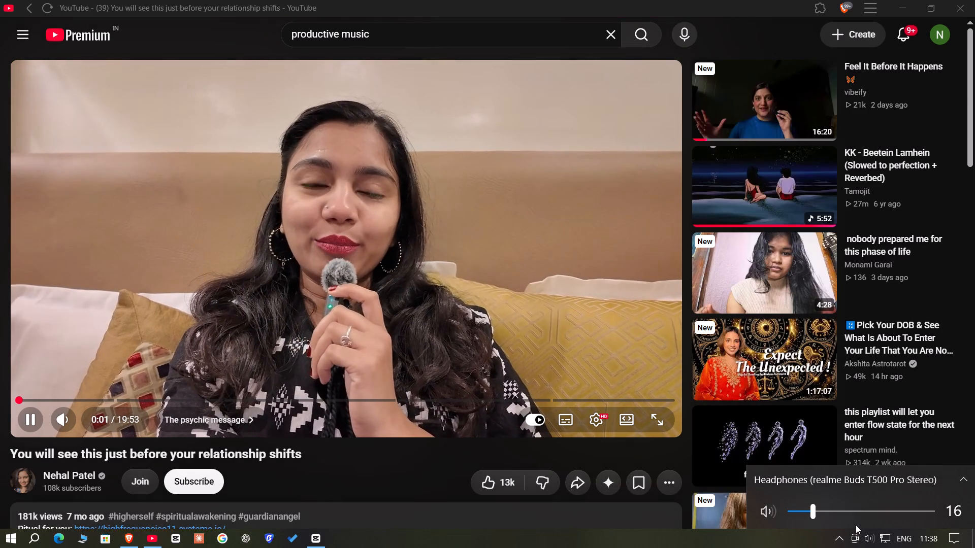
scroll(856, 525, "up", 5)
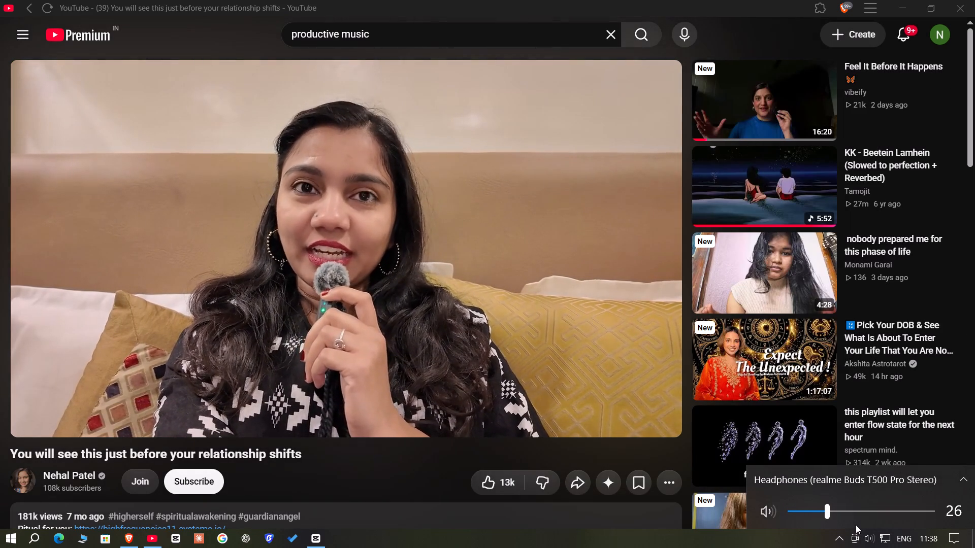
scroll(856, 525, "up", 1)
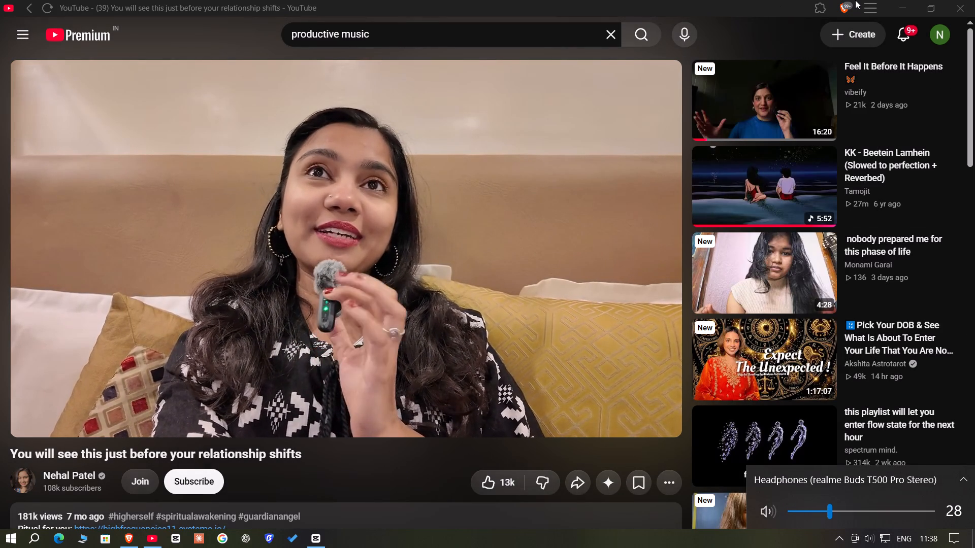
left_click(907, 0)
Review the opening of the video from its start up to about 00:00:39:03.
left_click(208, 294)
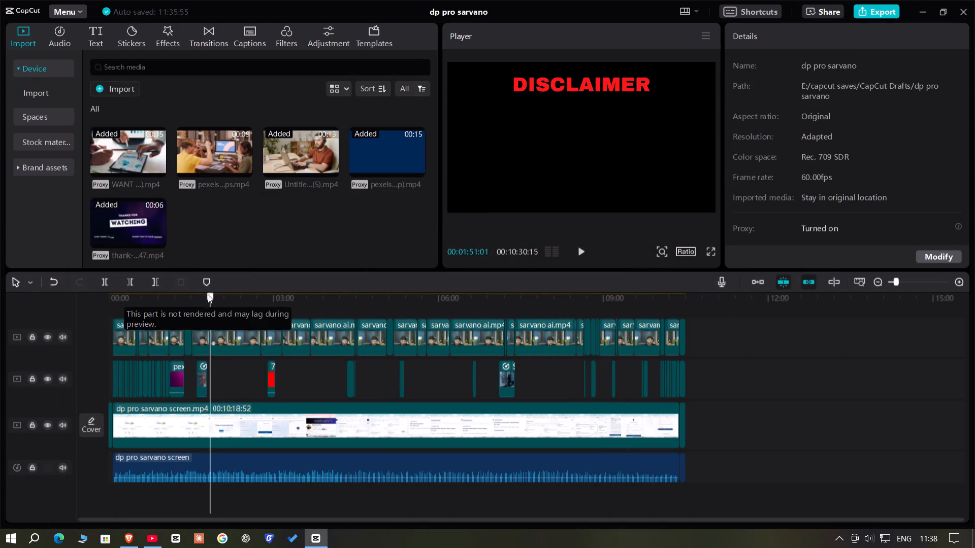
left_click_drag(208, 294, 0, 291)
left_click(912, 280)
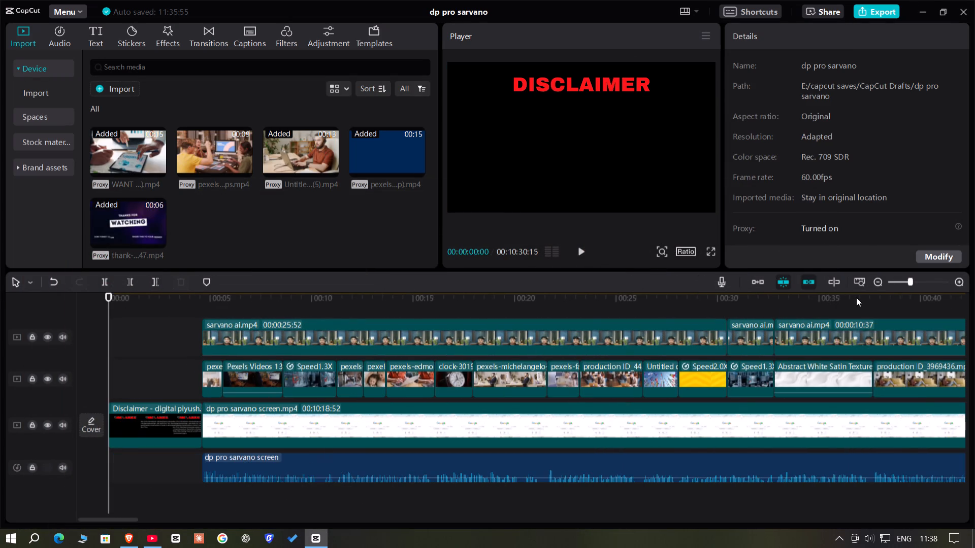
left_click(743, 310)
left_click_drag(743, 310, 618, 288)
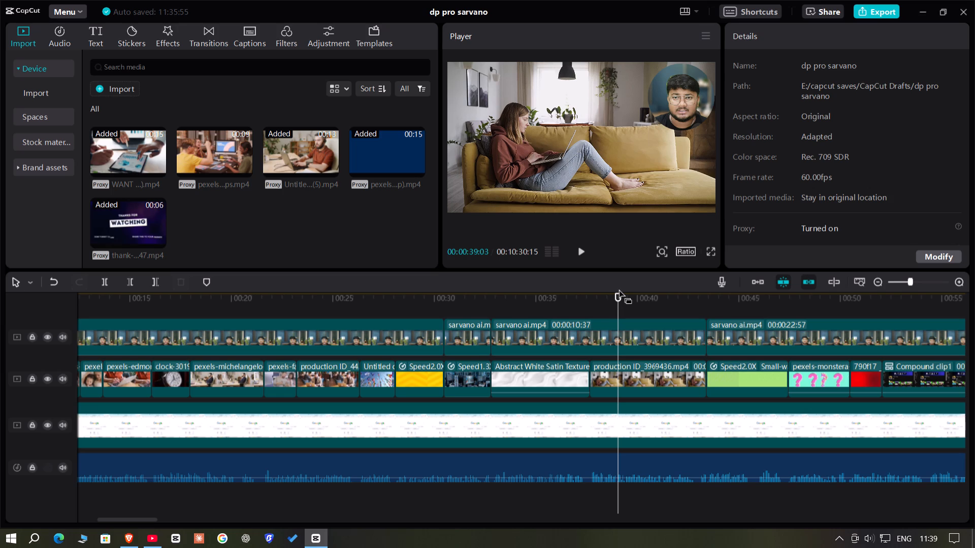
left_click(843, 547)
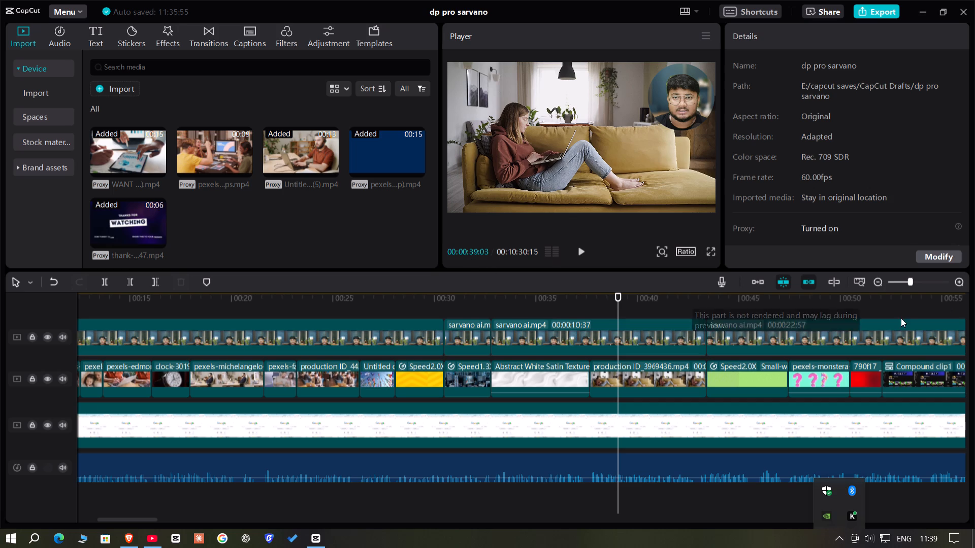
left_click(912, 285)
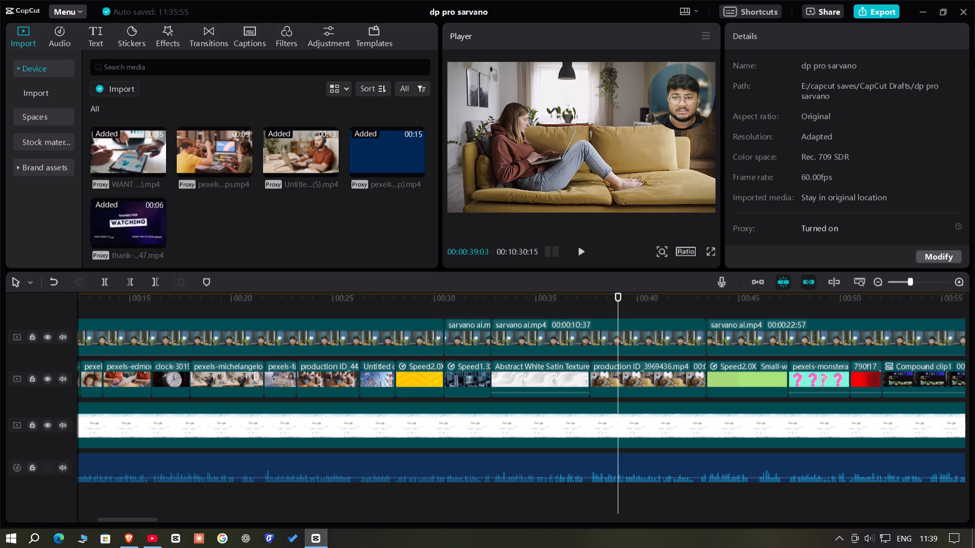
Trim the start of dp pro sarvano screen.mp4 to 00:01:23:07, level with the end of the pexels-eva-elijas clip.
left_click(906, 281)
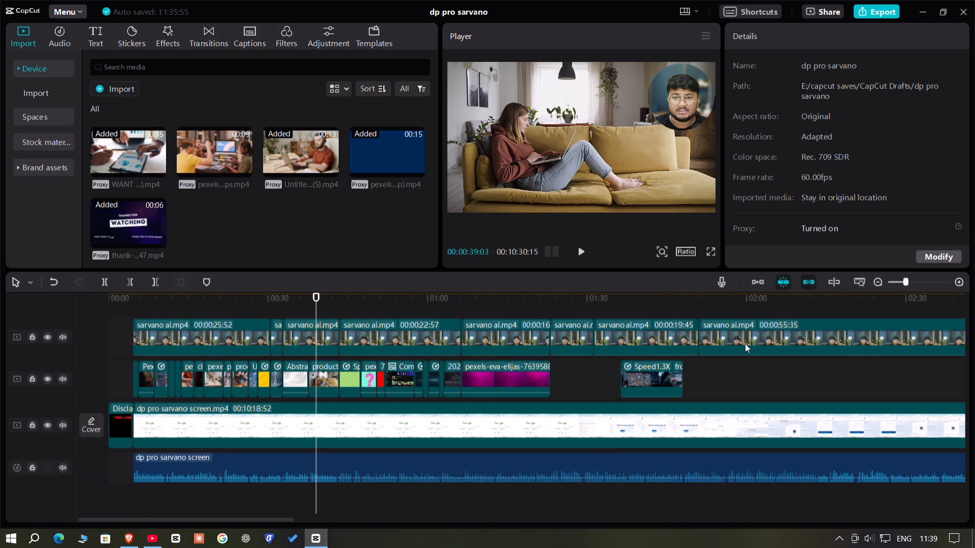
left_click(188, 304)
left_click_drag(188, 304, 133, 334)
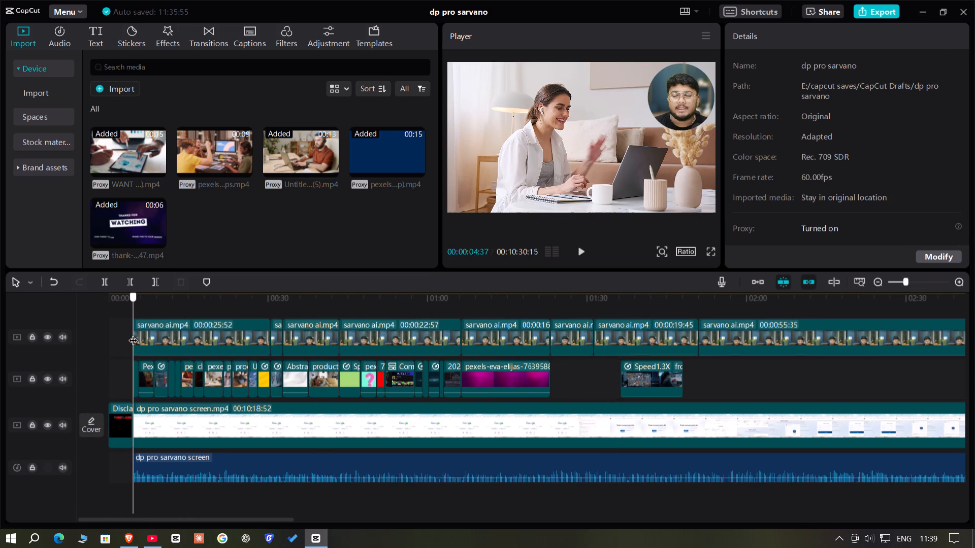
left_click_drag(133, 334, 551, 357)
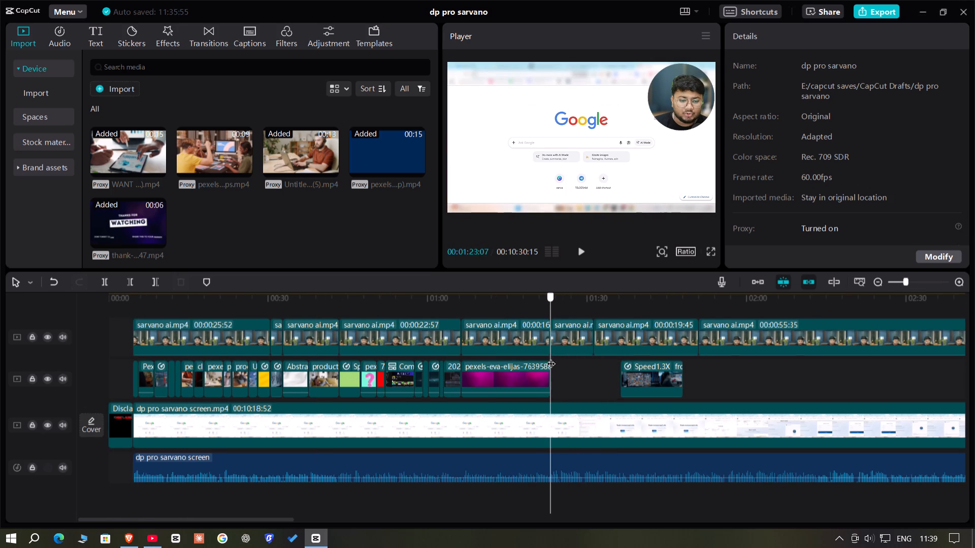
left_click_drag(551, 357, 550, 357)
left_click_drag(583, 383, 594, 422)
left_click(132, 281)
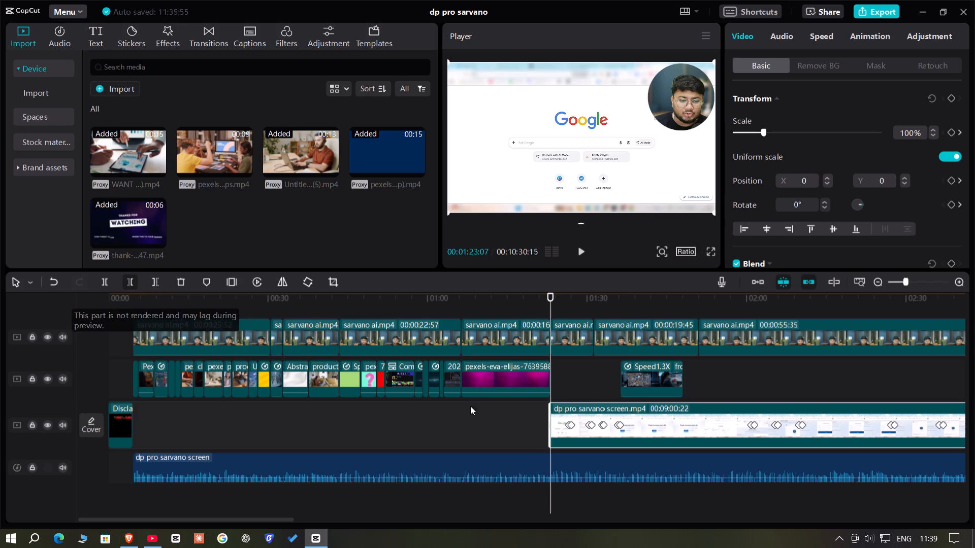
Move all B-roll clips before 00:01:23:07 down into the gap between the Disclaimer clip and the screen recording on the main track.
left_click_drag(576, 373, 89, 388)
left_click_drag(522, 381, 521, 423)
Cut the section from 00:01:36:21 to 00:01:48:06 out of dp pro sarvano screen.mp4, beneath the 1.3x-speed B-roll clip.
left_click(582, 378)
left_click_drag(582, 378, 621, 403)
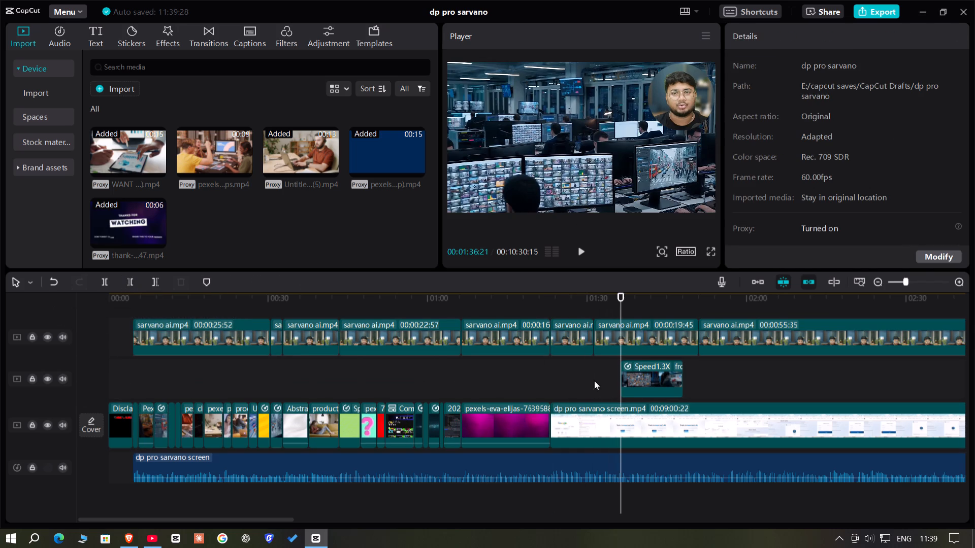
left_click_drag(584, 374, 612, 429)
left_click(105, 284)
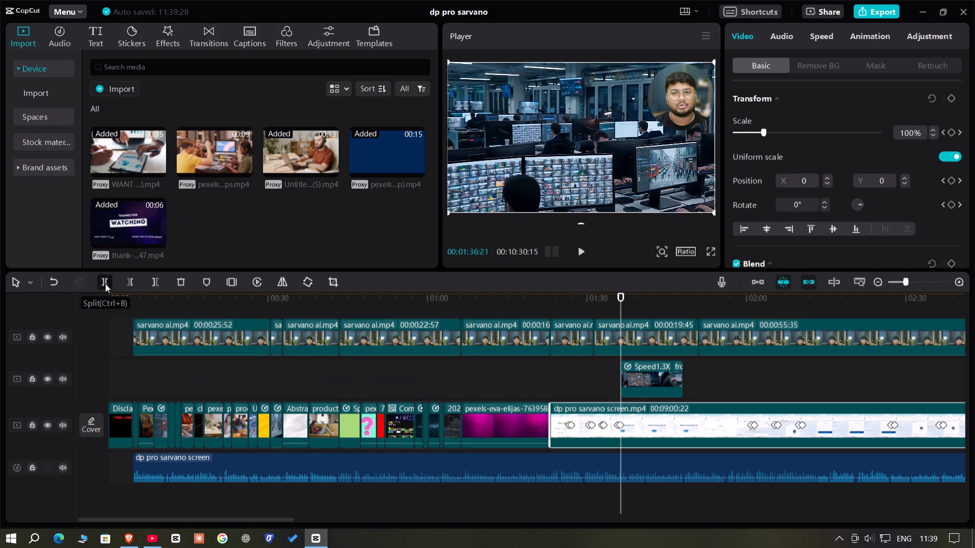
left_click(716, 366)
left_click_drag(714, 366, 682, 366)
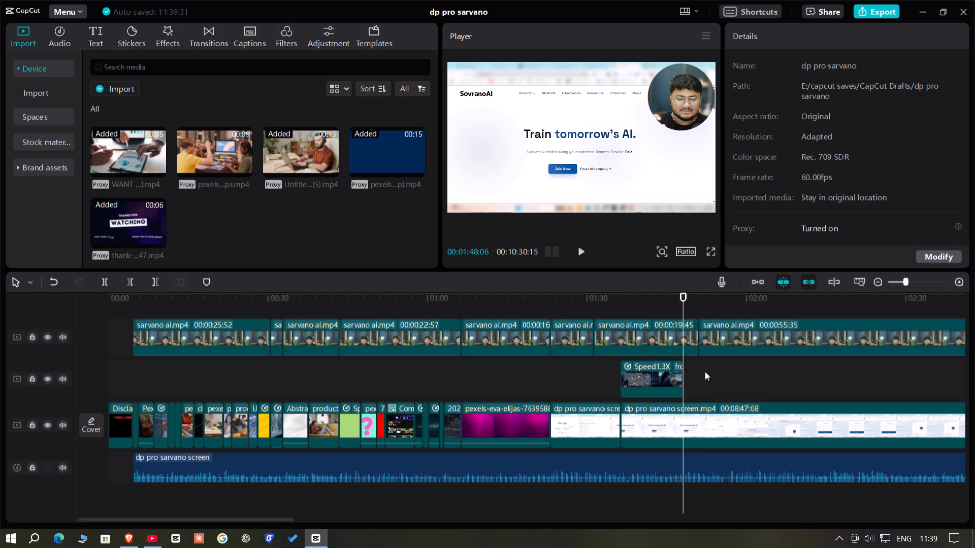
left_click_drag(713, 380, 734, 444)
left_click(128, 285)
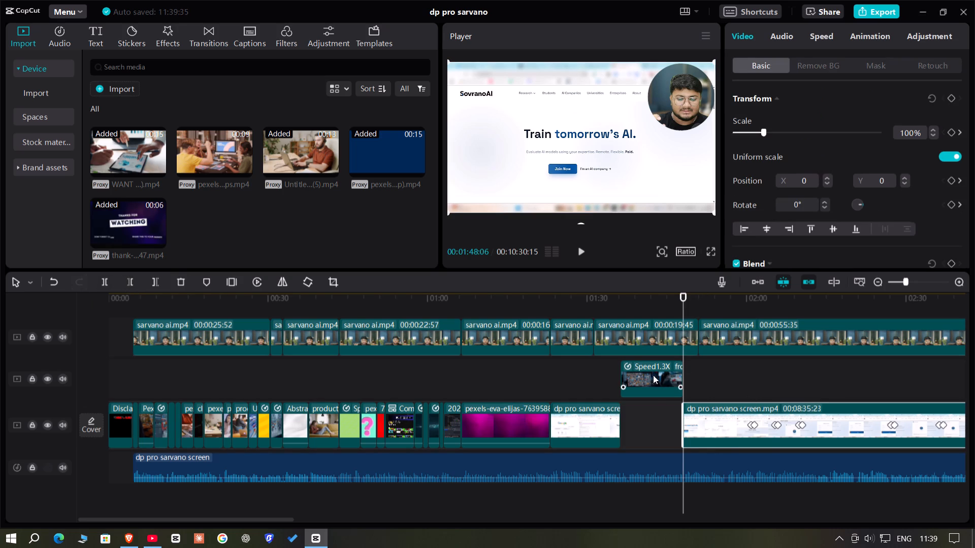
Move the 1.3x-speed B-roll clip down into the gap in the screen recording on the main track.
left_click_drag(653, 375, 651, 427)
Cut the section from 00:02:53:31 to 00:03:02:42 out of dp pro sarvano screen.mp4, beneath the red 790f17 B-roll clip.
left_click(745, 363)
left_click_drag(745, 363, 645, 383)
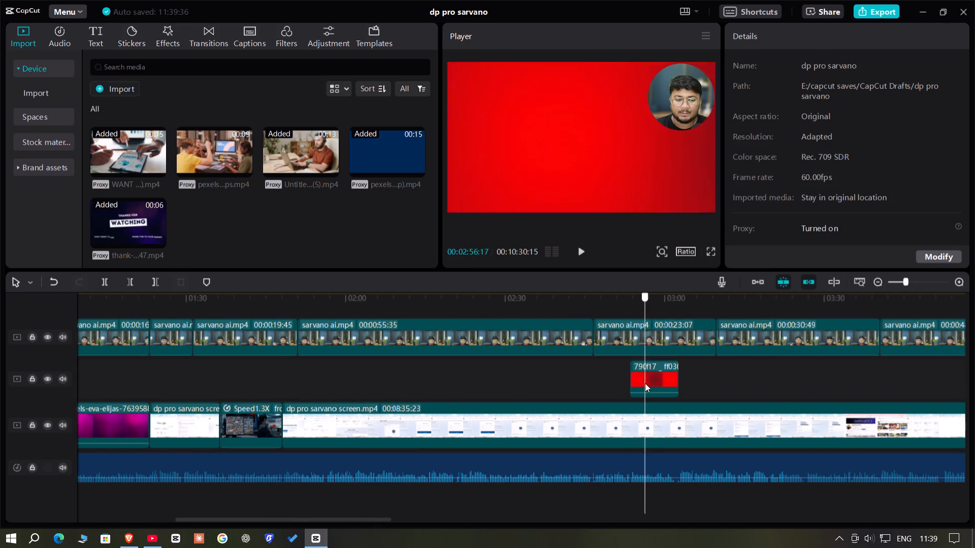
left_click_drag(645, 383, 632, 385)
left_click_drag(596, 390, 622, 442)
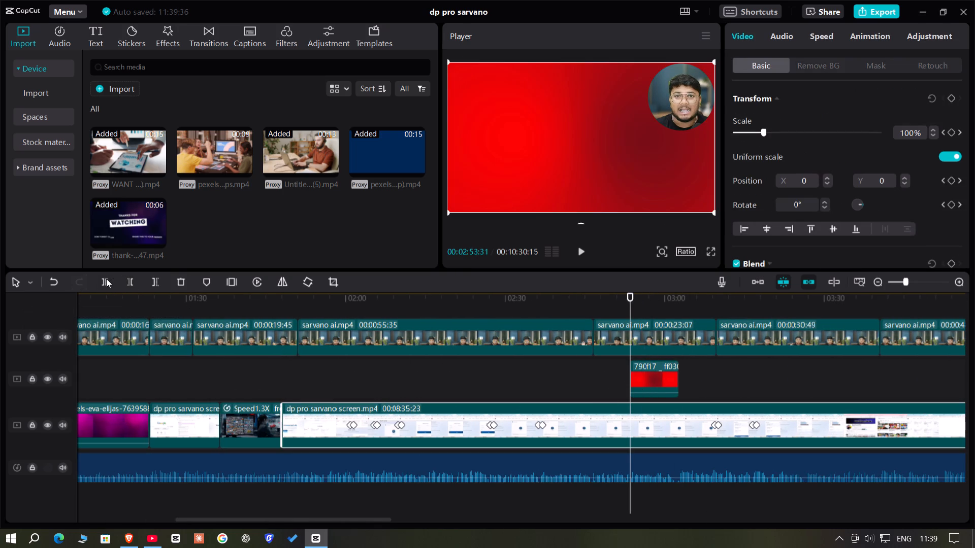
left_click(106, 279)
left_click_drag(671, 306, 681, 311)
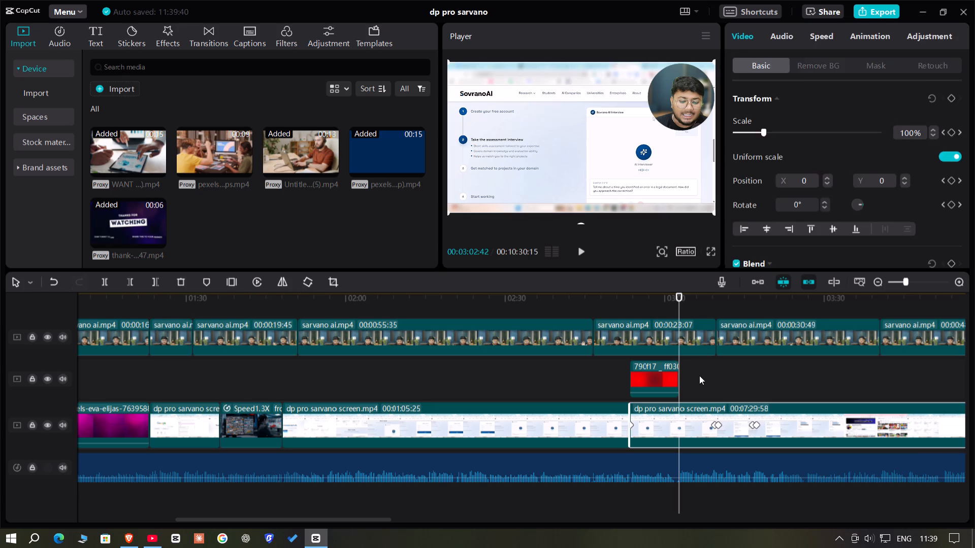
left_click_drag(699, 376, 702, 422)
left_click(130, 281)
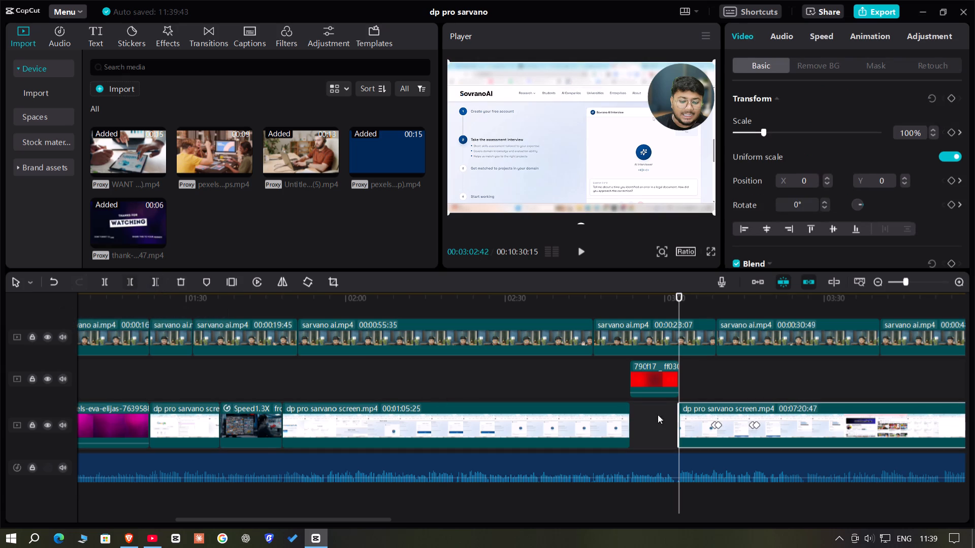
Move the red 790f17 B-roll clip down into the gap in the screen recording on the main track.
left_click_drag(653, 381, 656, 418)
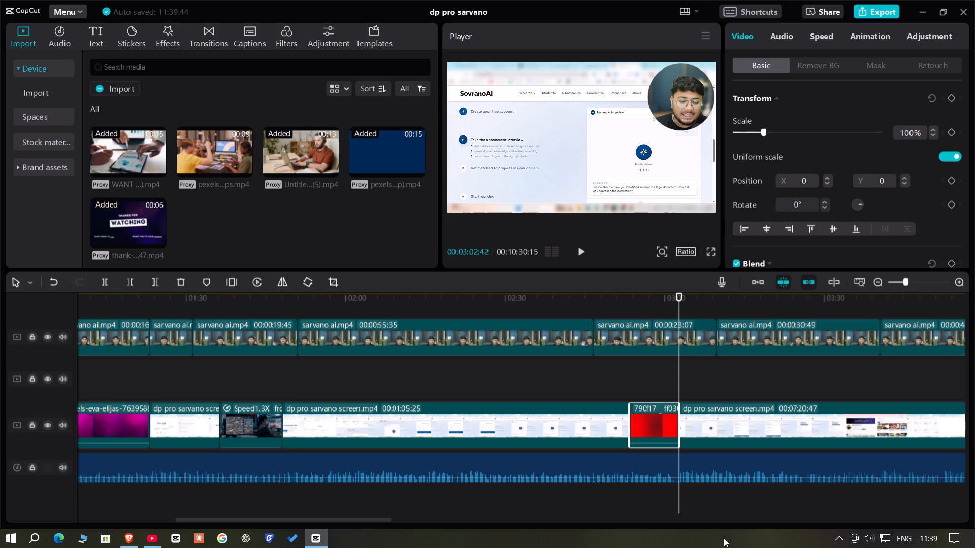
Cut the section from 00:04:20:25 to 00:04:29:23 out of dp pro sarvano screen.mp4, beneath the guess (14) clip and its short neighbour.
left_click(735, 391)
left_click(735, 391)
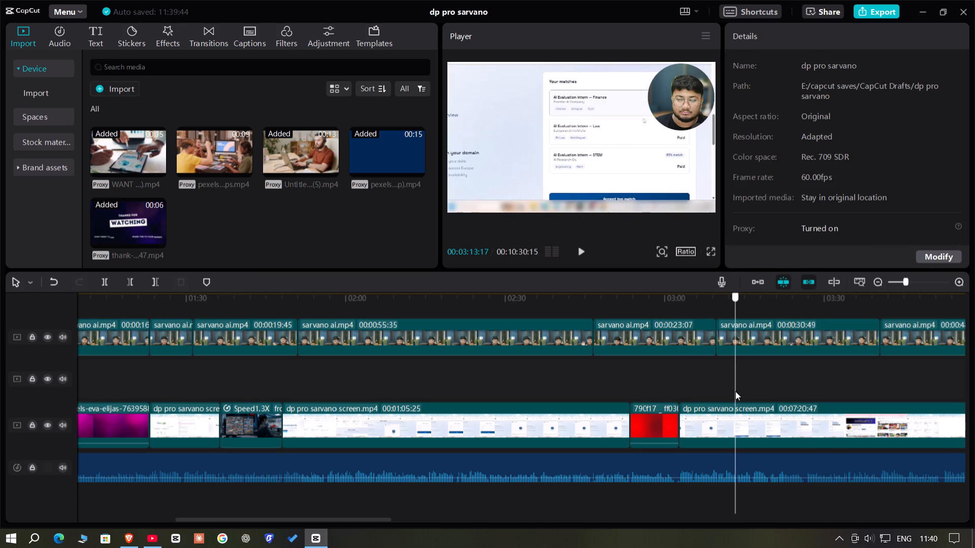
left_click_drag(735, 391, 530, 380)
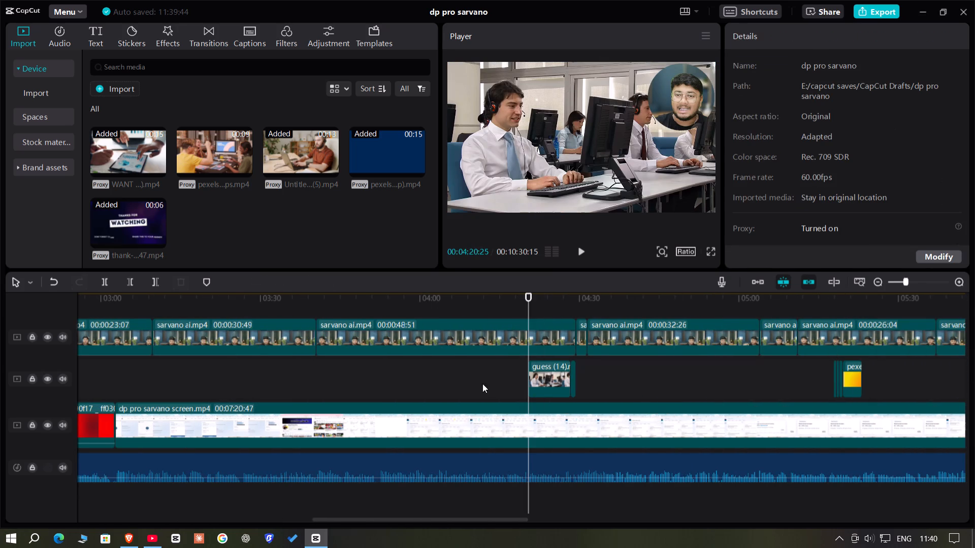
left_click_drag(482, 384, 532, 443)
left_click(480, 388)
left_click_drag(480, 387, 488, 386)
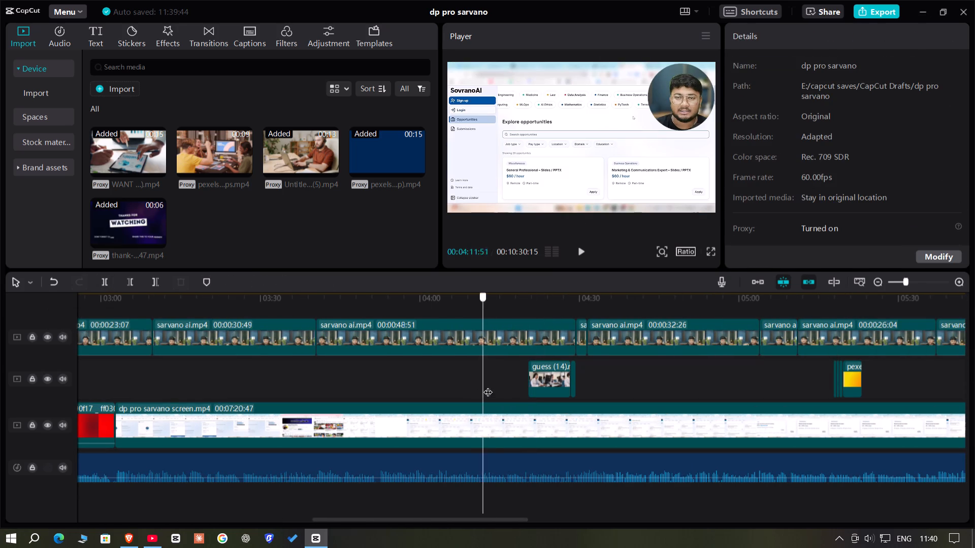
left_click_drag(488, 386, 531, 401)
left_click_drag(481, 380, 520, 427)
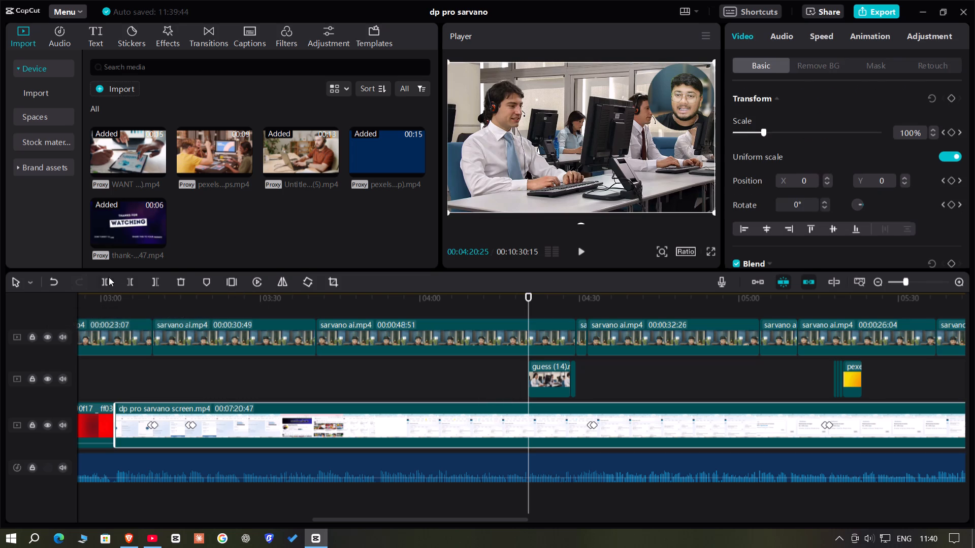
left_click(104, 277)
left_click(591, 310)
left_click_drag(592, 311, 577, 312)
left_click_drag(613, 392, 642, 427)
left_click(126, 280)
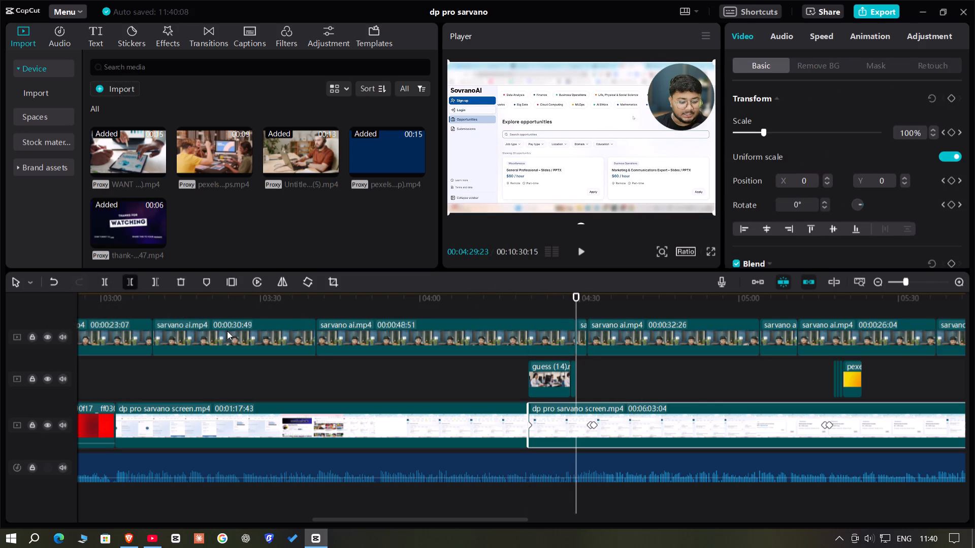
Move the guess (14) clip and the short clip beside it down together into the gap on the main track.
left_click_drag(614, 379, 543, 379)
left_click_drag(609, 380, 536, 382)
left_click_drag(550, 376, 551, 417)
Cut the section from 00:05:17:52 to 00:05:23:12 out of dp pro sarvano screen.mp4, beneath the Indian flag and yellow pexels B-roll clips.
left_click(641, 374)
left_click_drag(641, 374, 974, 382)
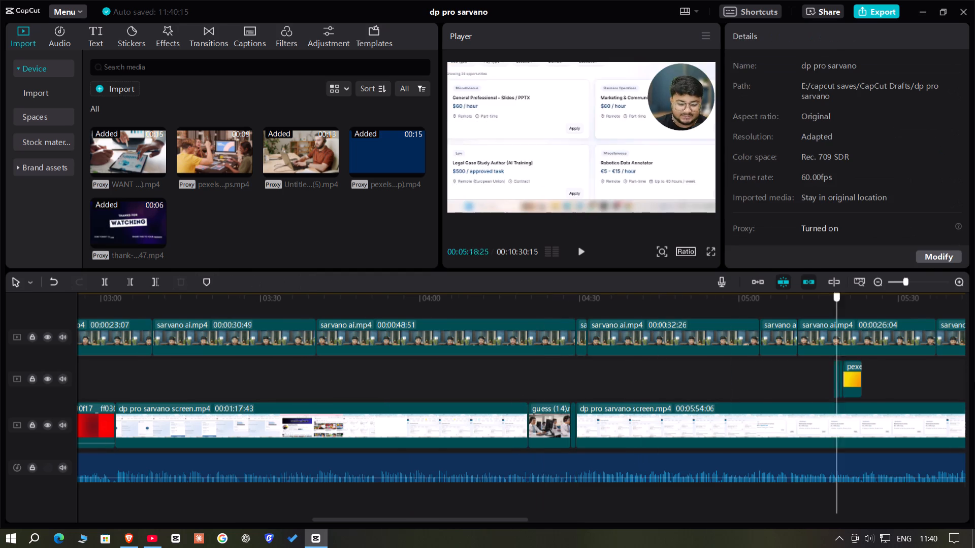
left_click_drag(974, 382, 392, 415)
left_click_drag(326, 369, 366, 415)
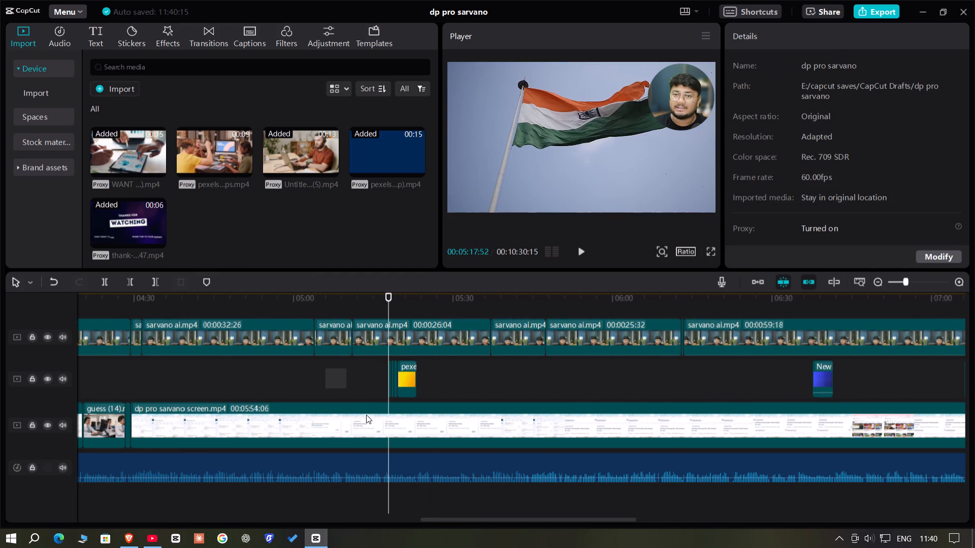
left_click_drag(366, 415, 376, 429)
left_click(107, 283)
left_click(427, 299)
left_click_drag(427, 299, 426, 299)
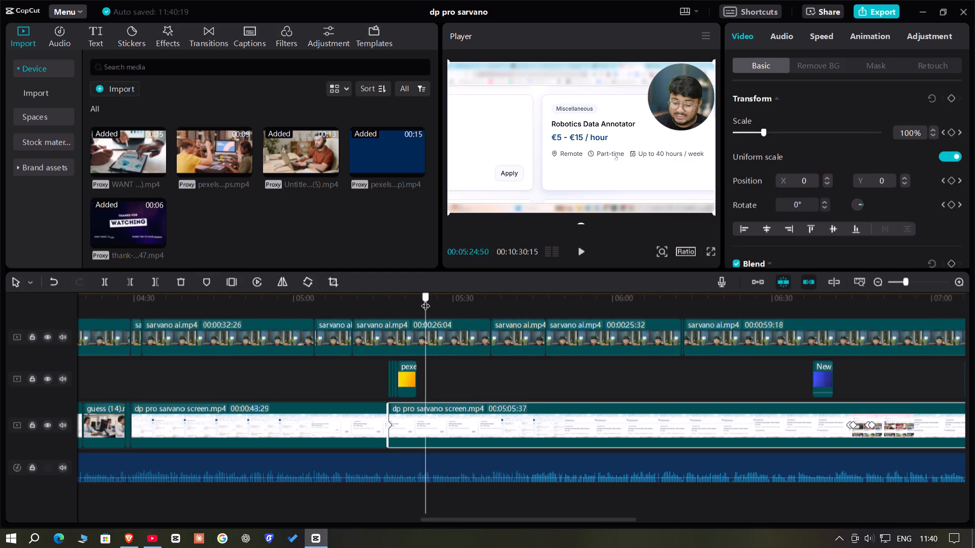
left_click_drag(426, 299, 415, 300)
left_click_drag(438, 367, 446, 416)
left_click(126, 279)
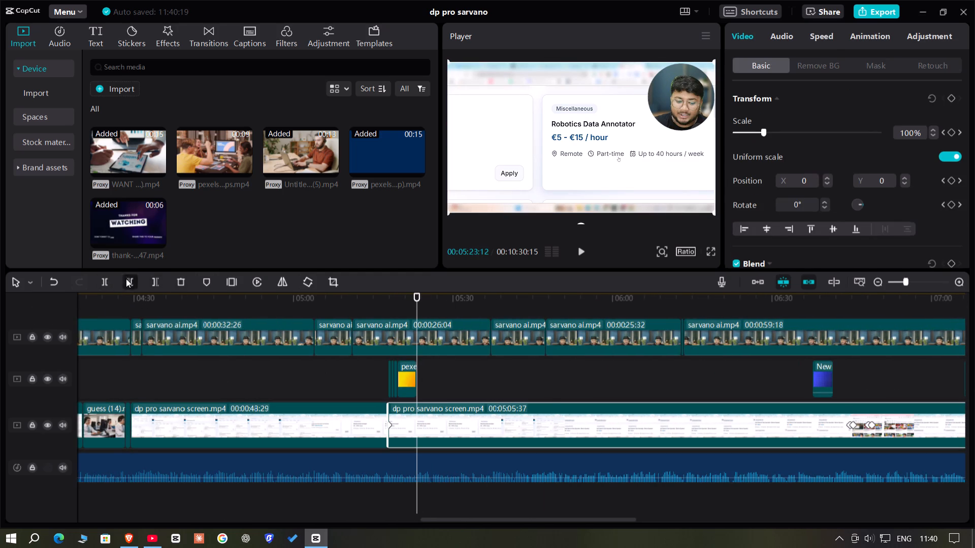
Move the group of B-roll clips ending with the yellow pexels clip down into the gap on the main track.
left_click_drag(503, 371, 352, 375)
left_click_drag(410, 374, 417, 412)
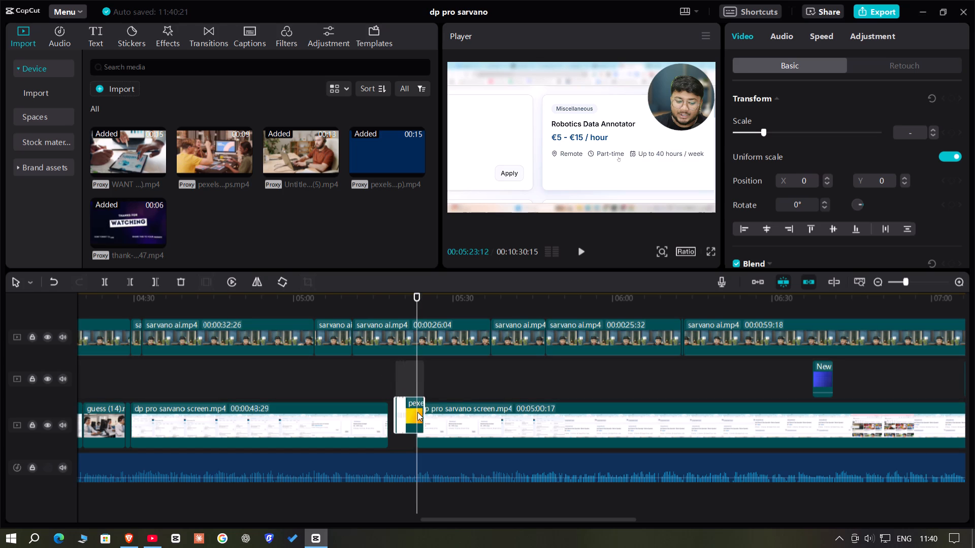
left_click_drag(417, 412, 411, 422)
Cut the section from 00:06:37:40 to 00:06:41:33 out of dp pro sarvano screen.mp4, beneath the blue grid B-roll clip.
left_click(475, 385)
left_click_drag(475, 385, 833, 385)
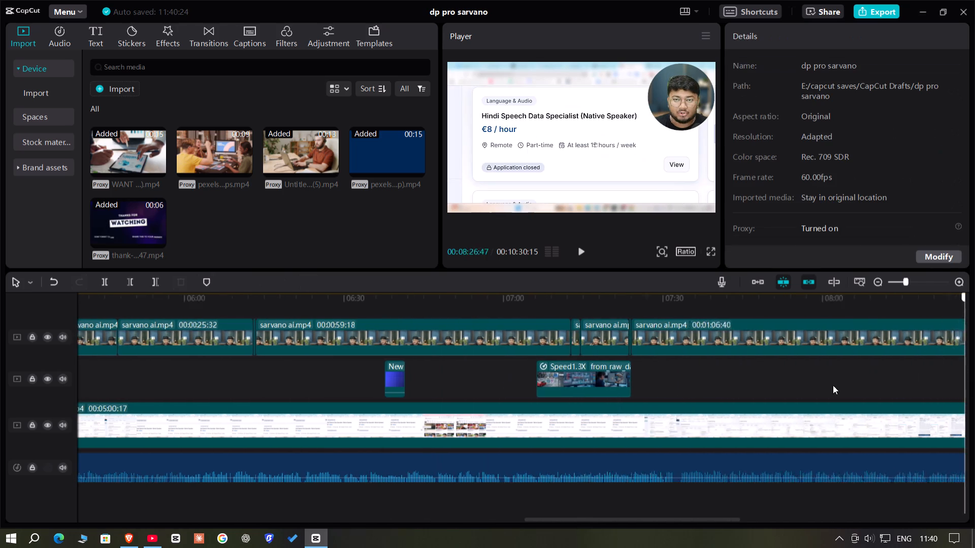
left_click_drag(833, 385, 344, 385)
left_click_drag(311, 383, 331, 417)
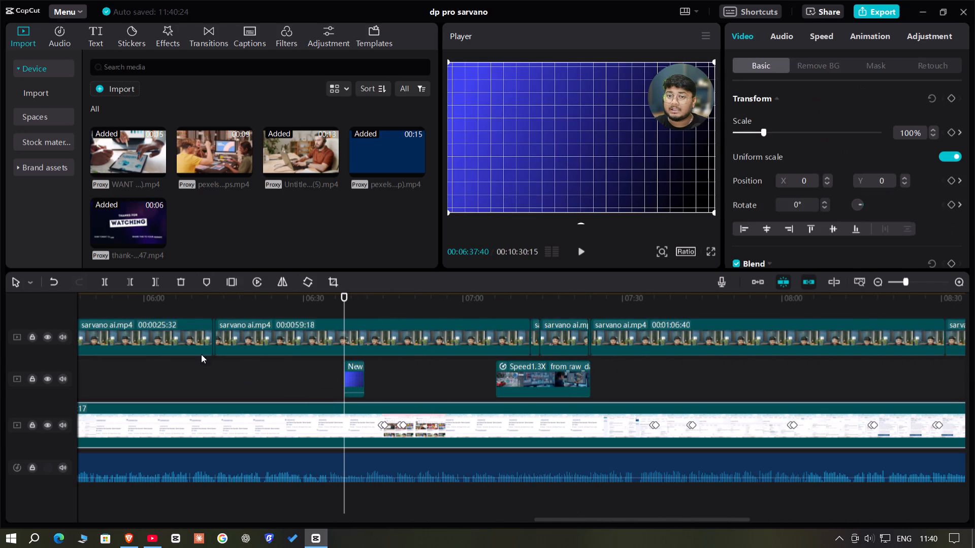
left_click(97, 277)
left_click(358, 299)
left_click_drag(358, 299, 364, 311)
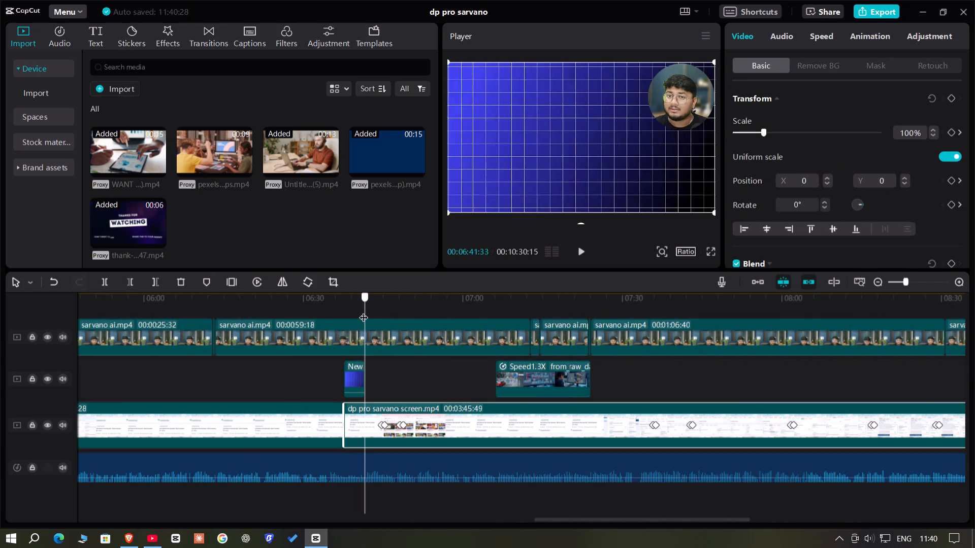
left_click_drag(364, 311, 366, 314)
left_click_drag(432, 390, 447, 428)
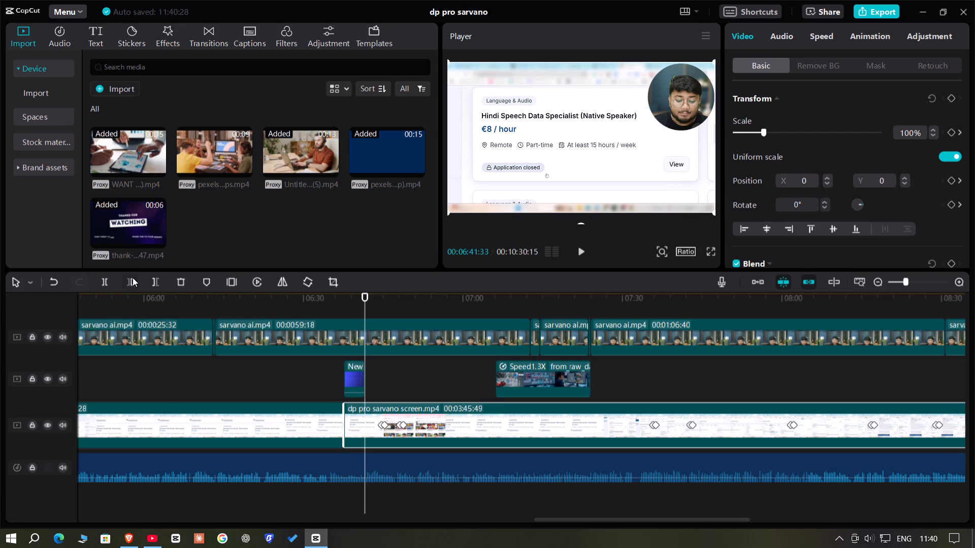
left_click(135, 282)
Move the blue grid B-roll clip down into the gap in the screen recording on the main track.
left_click_drag(355, 370, 355, 415)
Cut the section from 00:07:06:13 to 00:07:24:04 out of dp pro sarvano screen.mp4, beneath the 1.3x-speed from_raw_data_to_intelligent_ai clip.
left_click(463, 392)
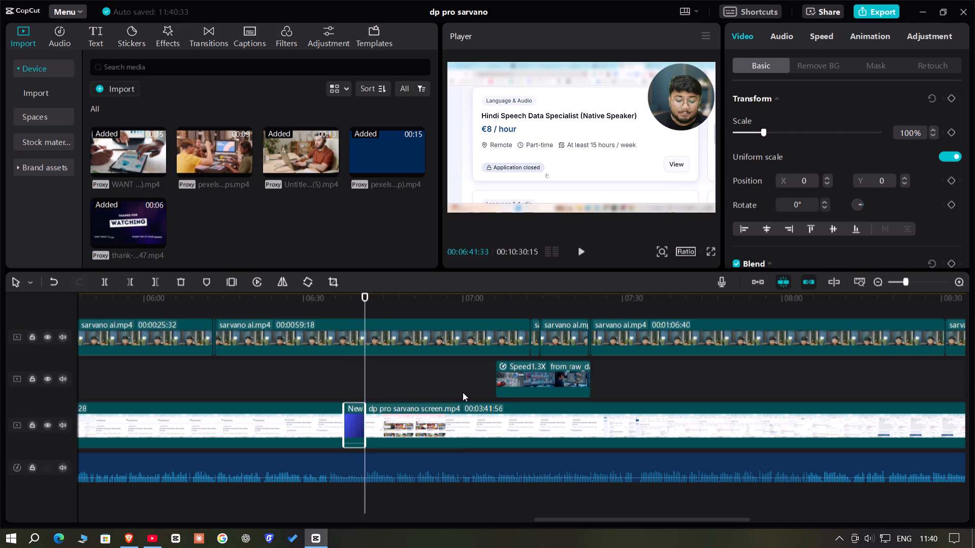
left_click_drag(463, 392, 494, 399)
left_click_drag(458, 389, 475, 416)
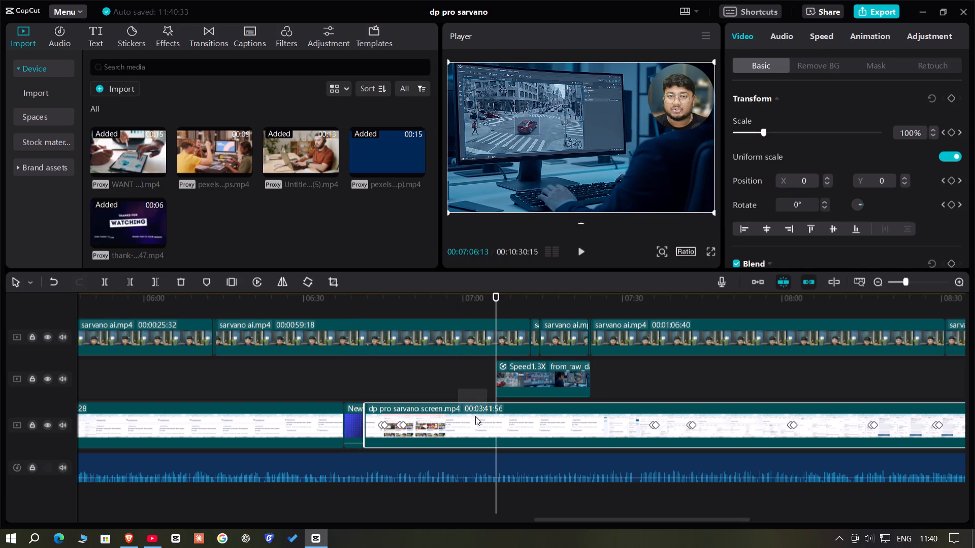
left_click_drag(475, 416, 487, 423)
left_click(102, 278)
left_click(577, 305)
left_click_drag(575, 305, 598, 328)
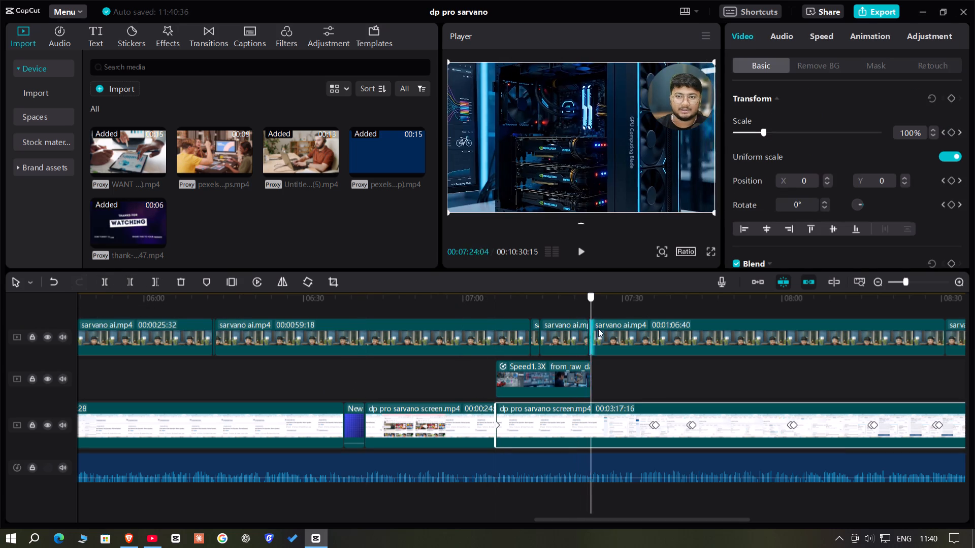
left_click_drag(598, 328, 589, 329)
left_click(925, 285)
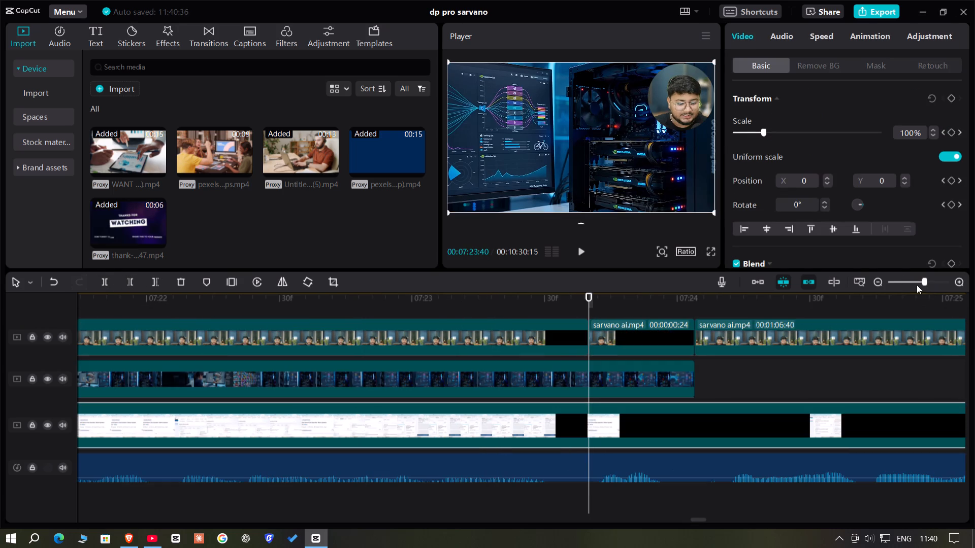
left_click(667, 305)
left_click_drag(667, 305, 692, 320)
left_click_drag(717, 385, 725, 422)
left_click(132, 278)
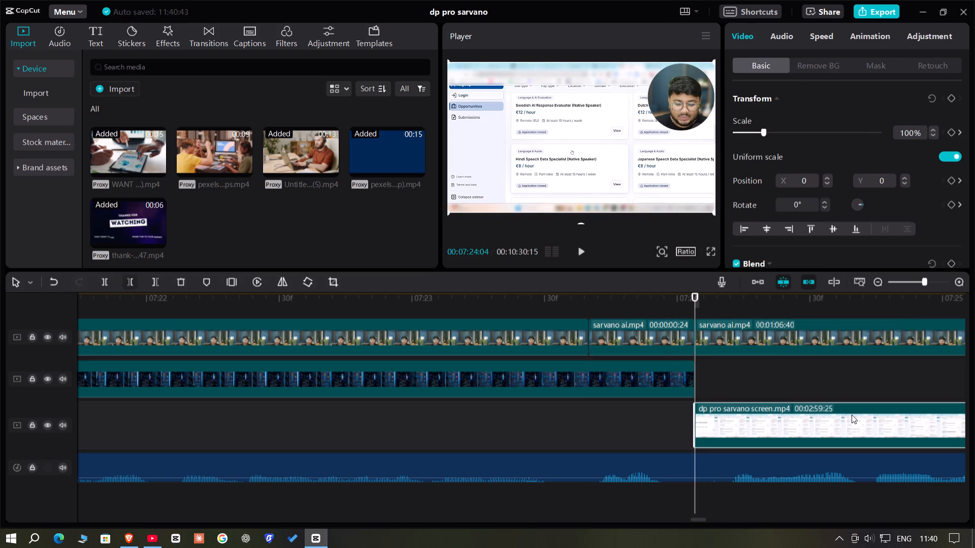
Move the 1.3x-speed from_raw_data_to_intelligent_ai clip down into the gap in the screen recording on the main track.
left_click(919, 286)
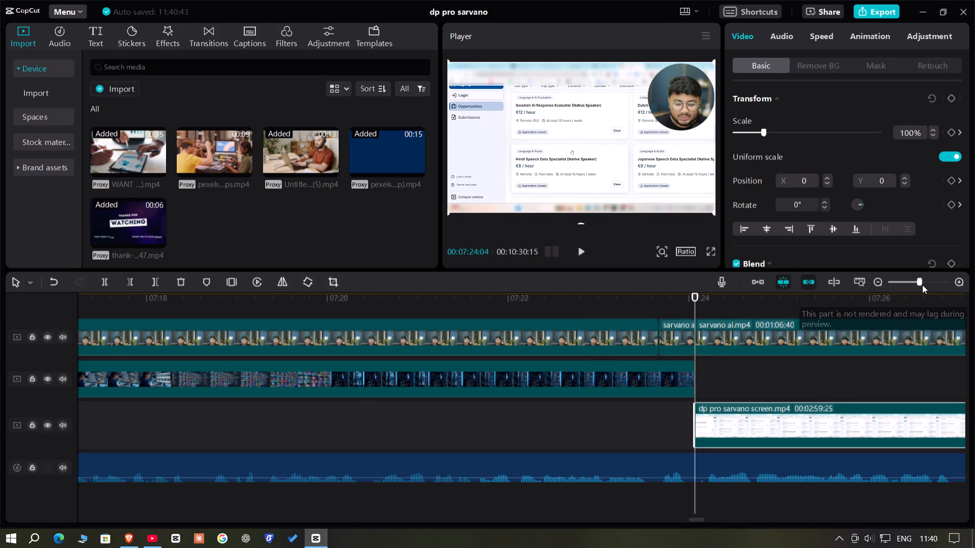
left_click(913, 284)
left_click_drag(612, 374, 614, 407)
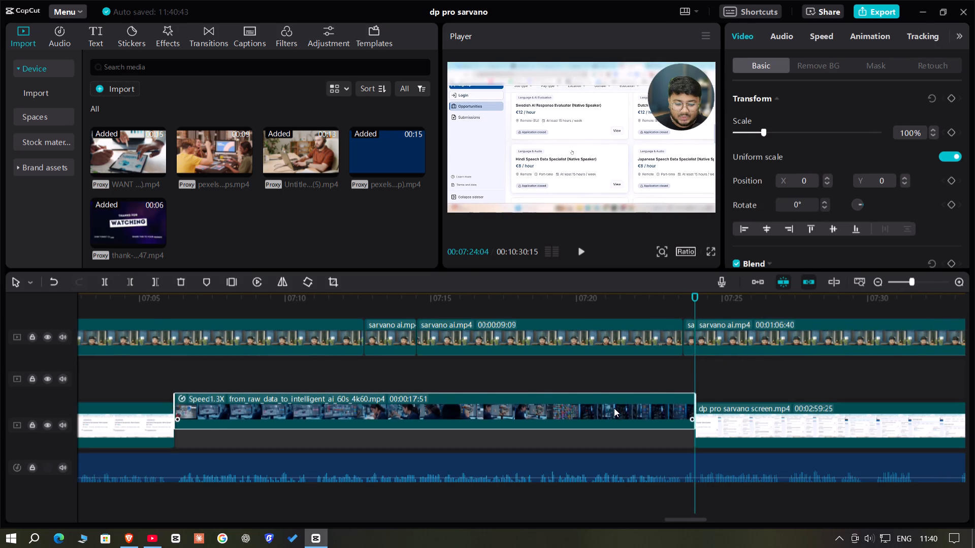
Cut the section from 00:08:39:12 to 00:08:40:27 out of dp pro sarvano screen.mp4, beneath the short red 790f17 B-roll clip.
left_click(908, 286)
left_click(906, 283)
left_click(756, 371)
left_click_drag(756, 371, 711, 376)
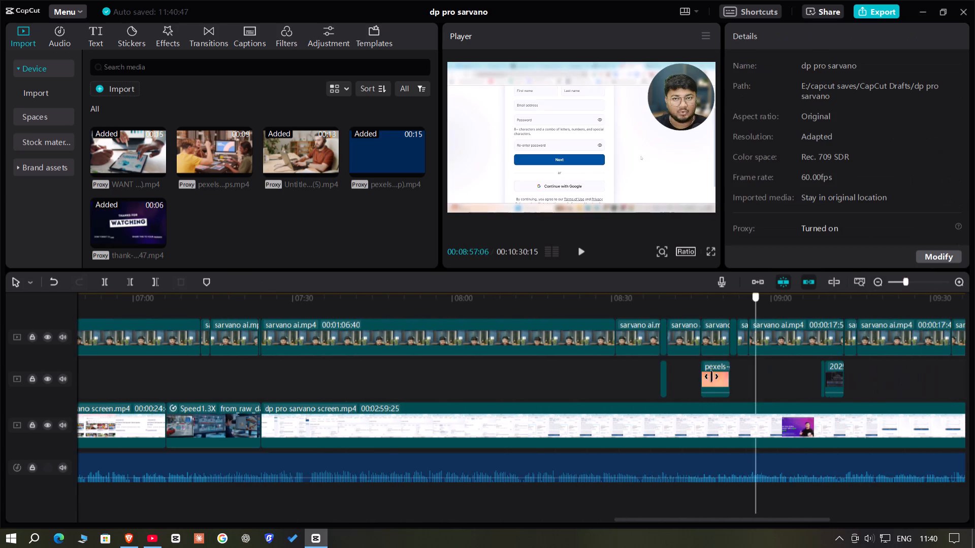
left_click_drag(711, 376, 661, 400)
left_click_drag(623, 397, 649, 430)
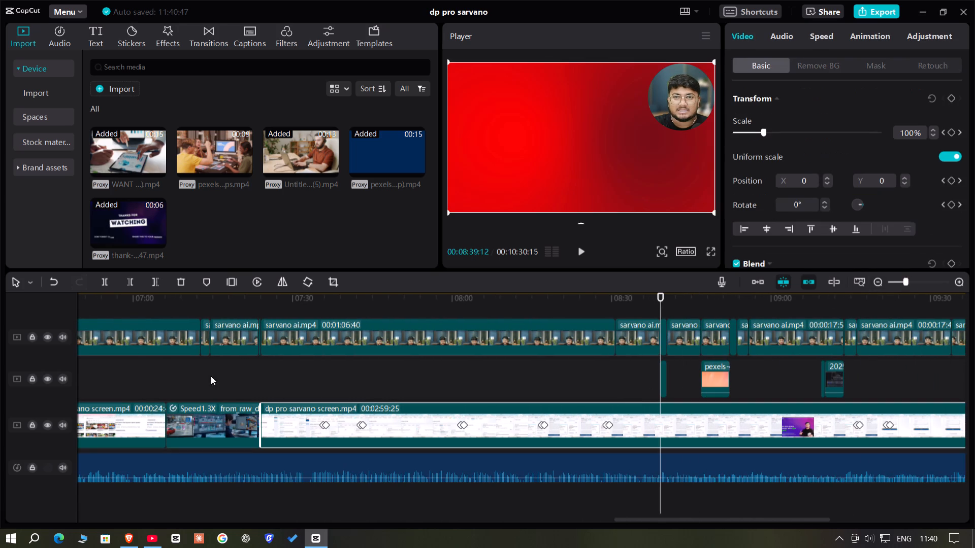
left_click(98, 277)
left_click(672, 374)
left_click_drag(672, 374, 665, 374)
left_click_drag(678, 383, 701, 443)
left_click(126, 276)
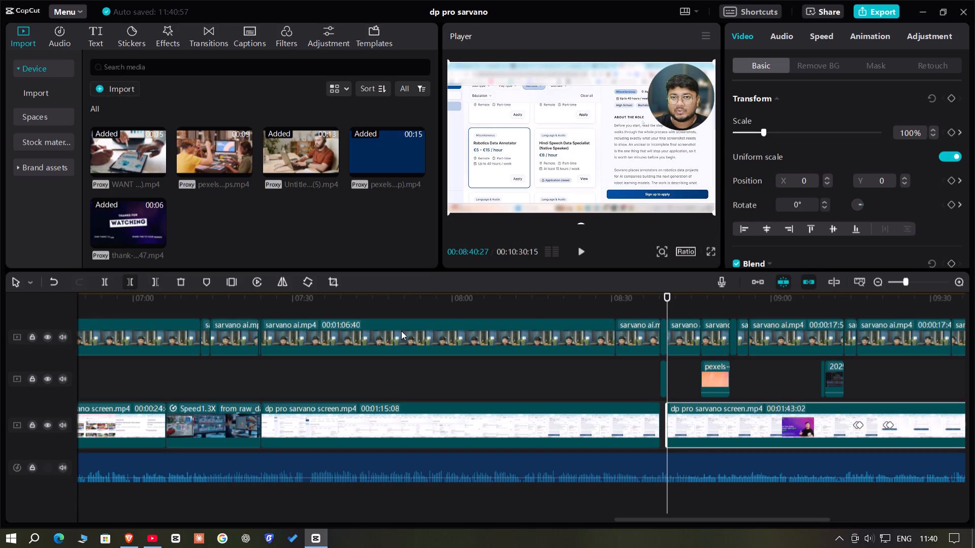
Move the short red 790f17 B-roll clip down into the gap before 00:08:40:27 on the main track.
left_click(909, 280)
left_click(917, 283)
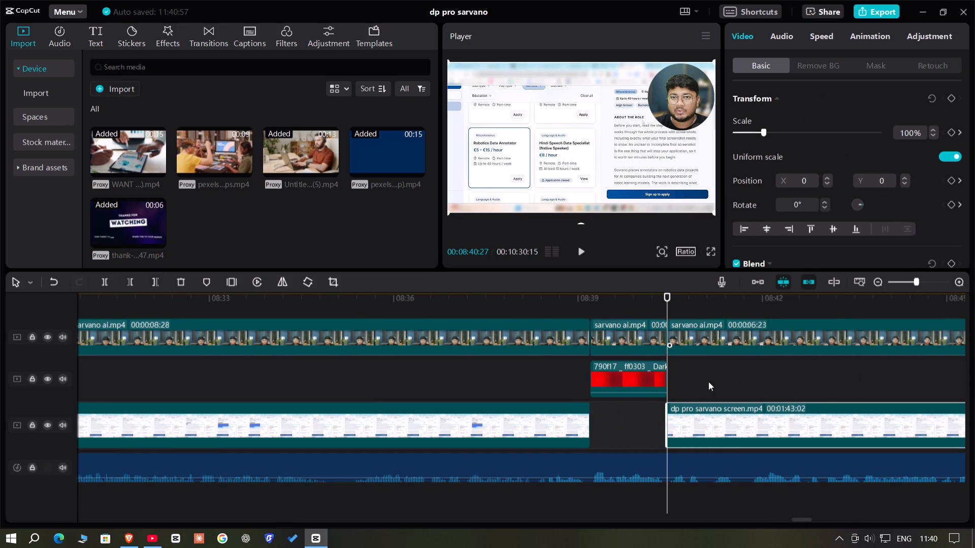
left_click_drag(641, 372, 648, 430)
left_click_drag(642, 388, 636, 433)
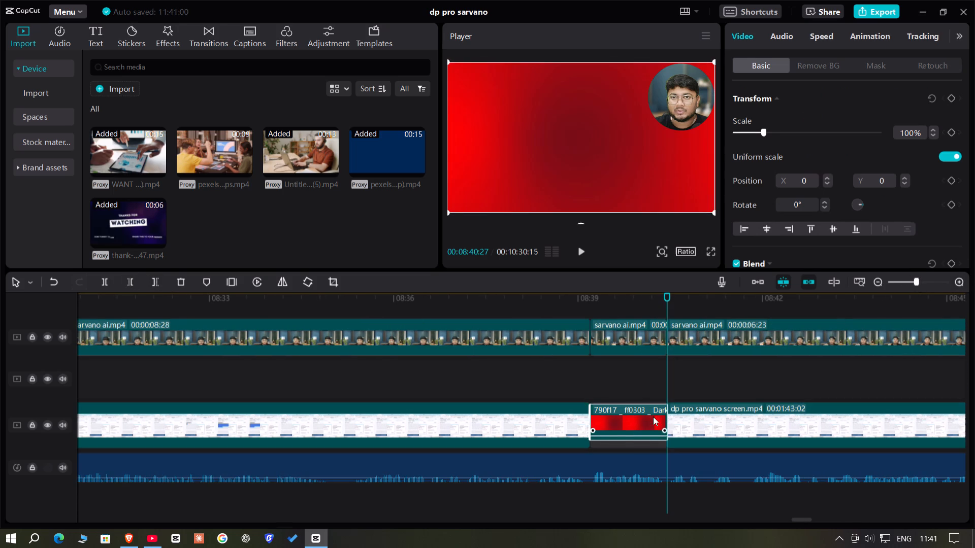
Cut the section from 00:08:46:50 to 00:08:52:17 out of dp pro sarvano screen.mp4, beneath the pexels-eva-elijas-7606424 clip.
left_click(717, 379)
left_click_drag(717, 379, 436, 417)
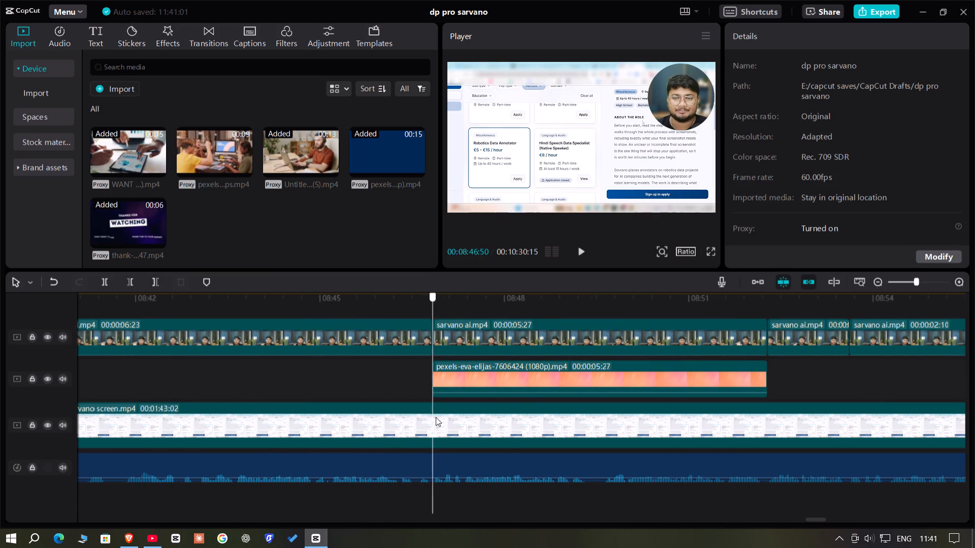
left_click_drag(436, 417, 438, 417)
left_click(436, 305)
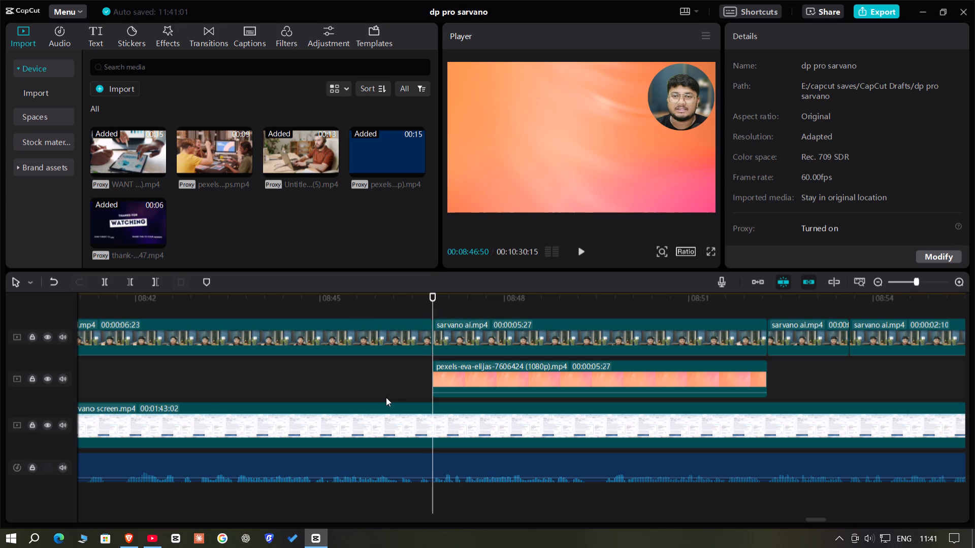
left_click_drag(385, 397, 417, 431)
left_click(104, 282)
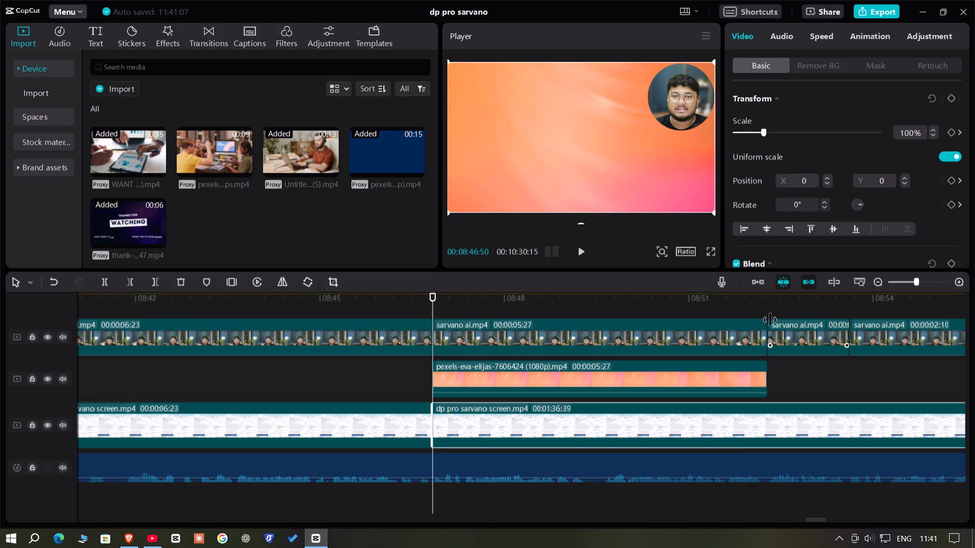
double_click(747, 296)
left_click_drag(747, 296, 765, 309)
left_click_drag(797, 385, 802, 426)
left_click(132, 281)
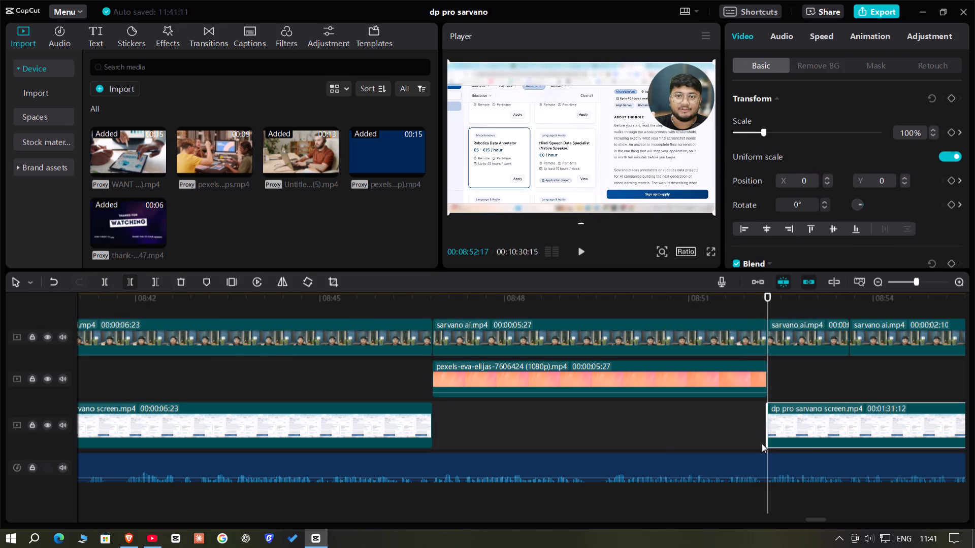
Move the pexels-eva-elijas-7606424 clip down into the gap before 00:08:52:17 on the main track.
left_click_drag(748, 379, 747, 429)
Cut the section from 00:09:09:26 to 00:09:13:46 out of dp pro sarvano screen.mp4, beneath the two adjoining 2025-12-04 clips.
double_click(828, 387)
left_click_drag(829, 386, 844, 386)
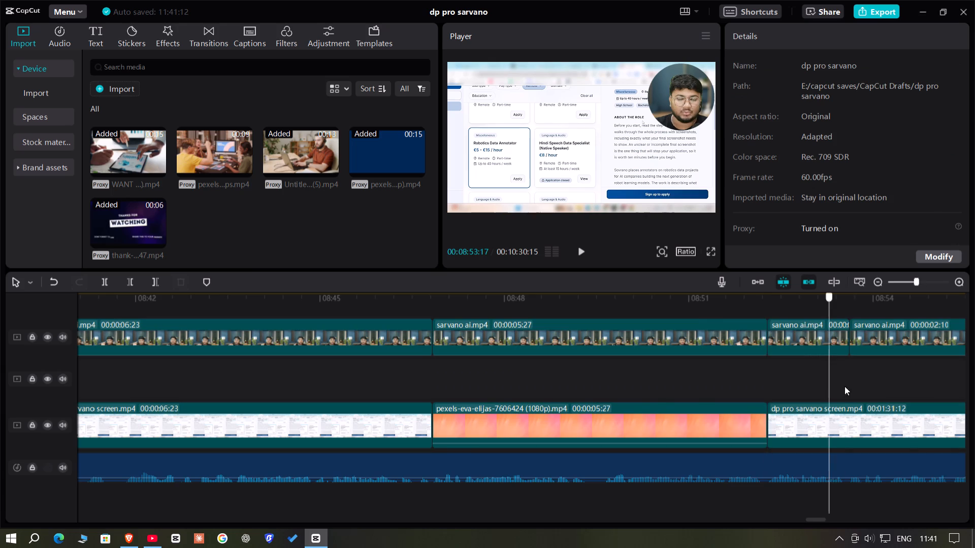
left_click_drag(844, 386, 503, 375)
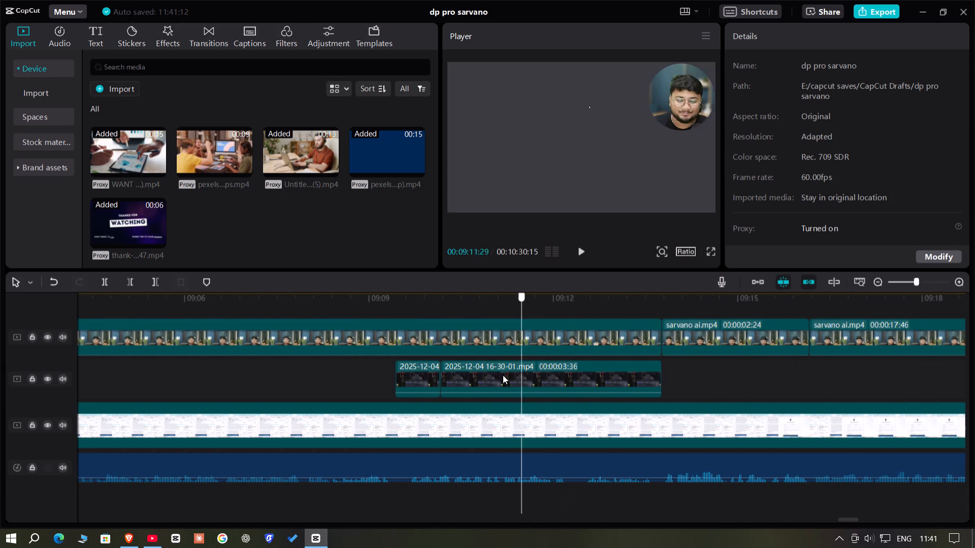
left_click_drag(503, 375, 393, 381)
left_click_drag(383, 380, 402, 418)
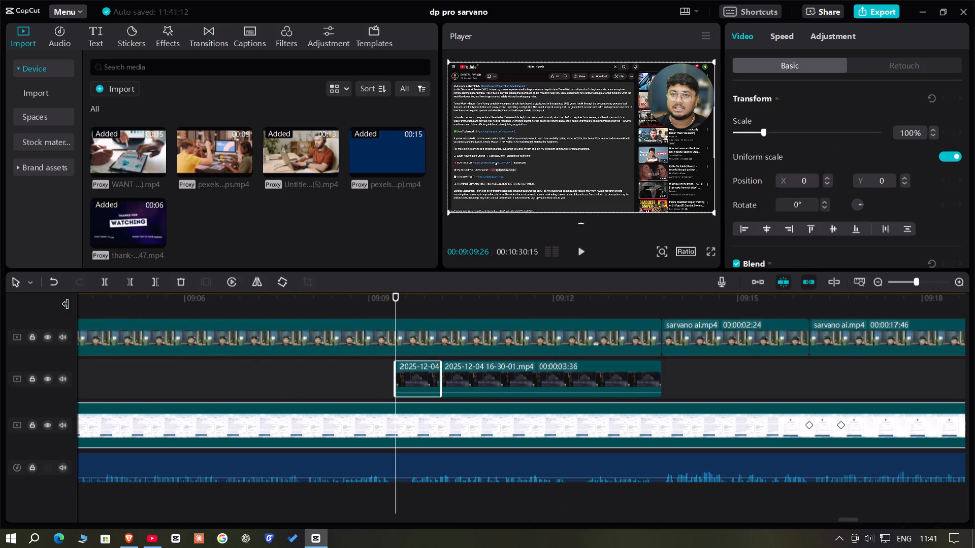
left_click_drag(340, 395, 384, 425)
left_click(103, 277)
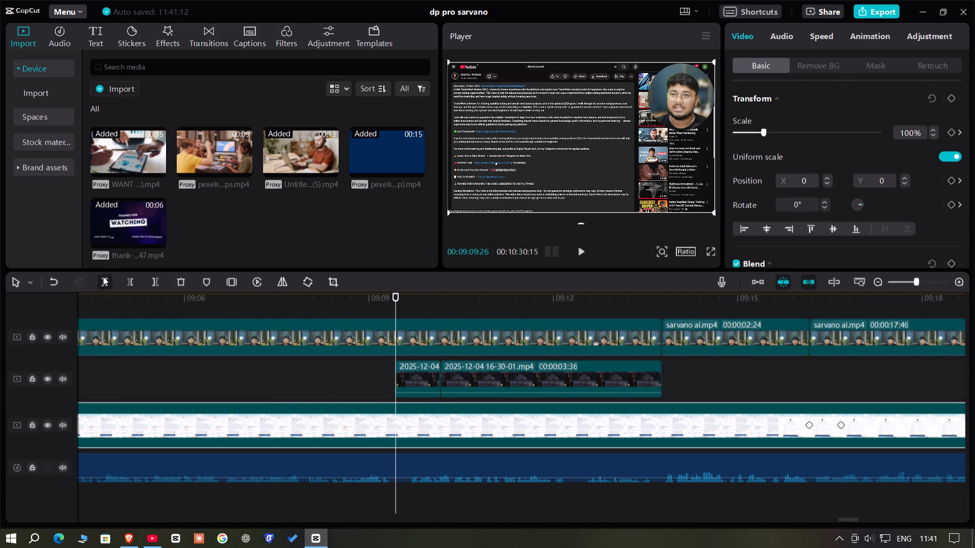
left_click(678, 301)
left_click_drag(676, 301, 659, 302)
left_click_drag(684, 382, 700, 443)
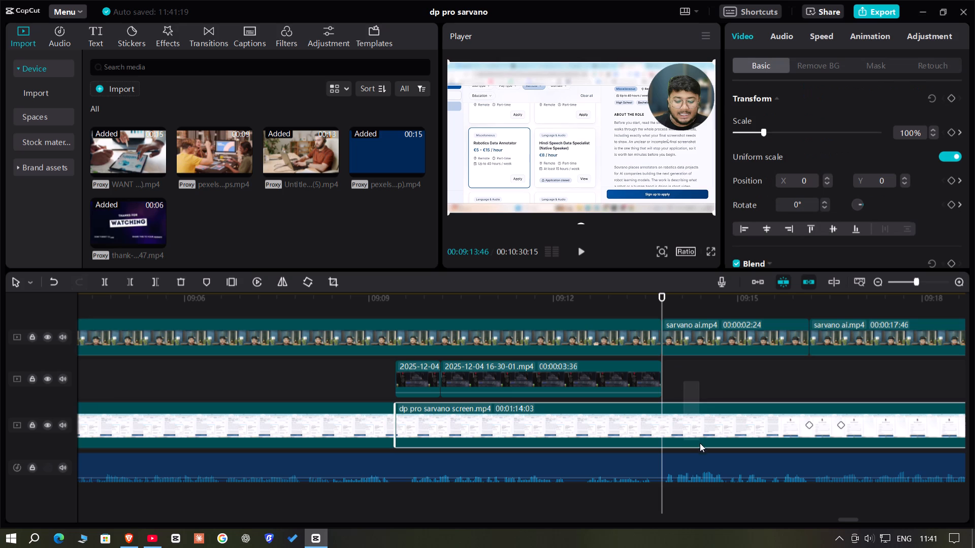
left_click_drag(700, 443, 696, 443)
left_click(127, 281)
Move the two adjoining 2025-12-04 clips down together into the gap before 00:09:13:46 on the main track.
left_click_drag(698, 391, 413, 367)
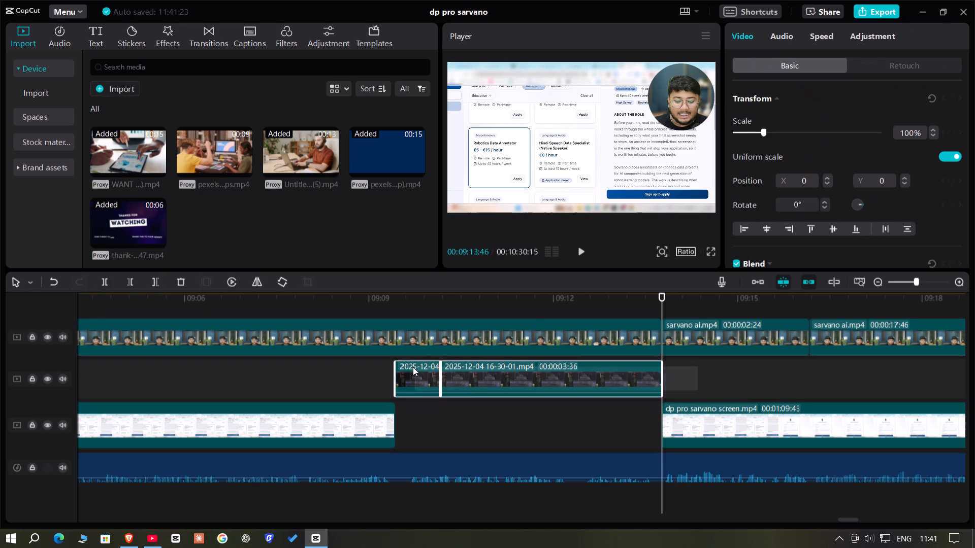
left_click_drag(413, 367, 412, 367)
left_click_drag(490, 374, 492, 409)
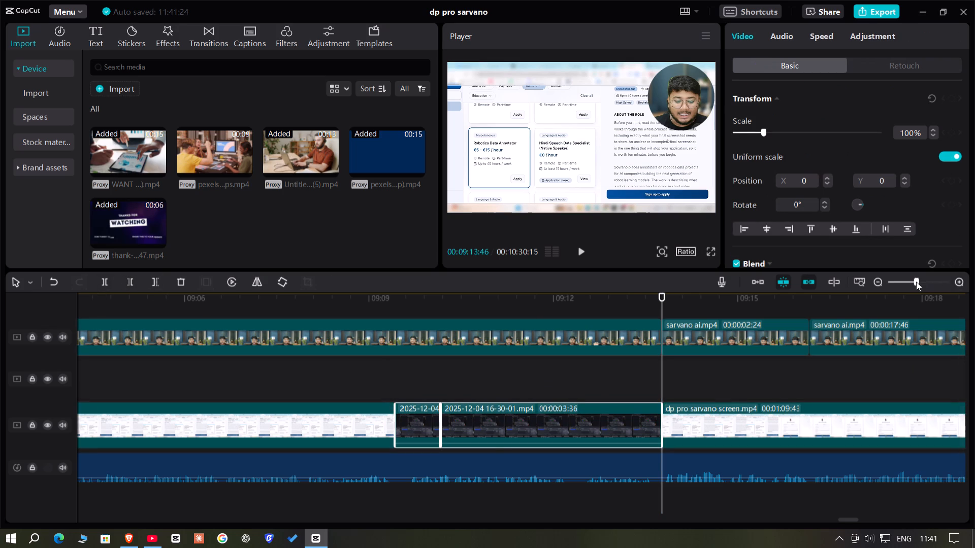
Cut the section from 00:09:41:57 to 00:09:49:16 out of dp pro sarvano screen.mp4, beneath the white paper clip and the sped-up clip.
left_click(914, 282)
left_click(907, 283)
left_click(759, 380)
left_click_drag(759, 381, 974, 386)
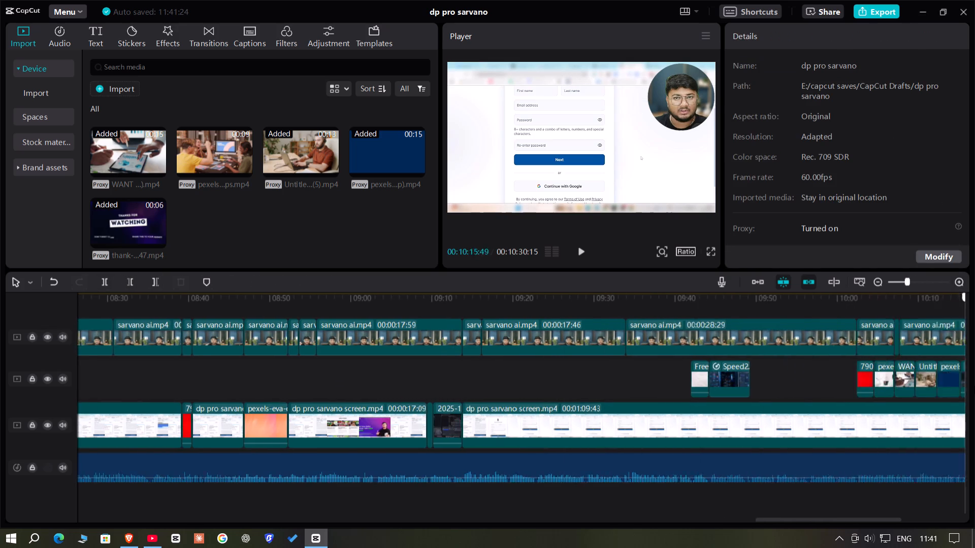
left_click_drag(974, 386, 456, 418)
left_click_drag(422, 389, 468, 447)
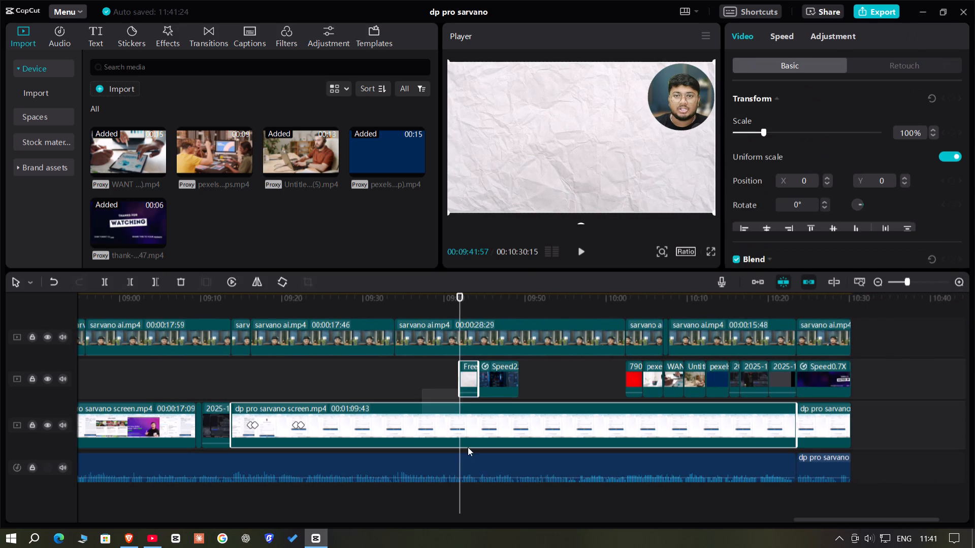
left_click_drag(468, 447, 465, 442)
left_click_drag(395, 387, 438, 423)
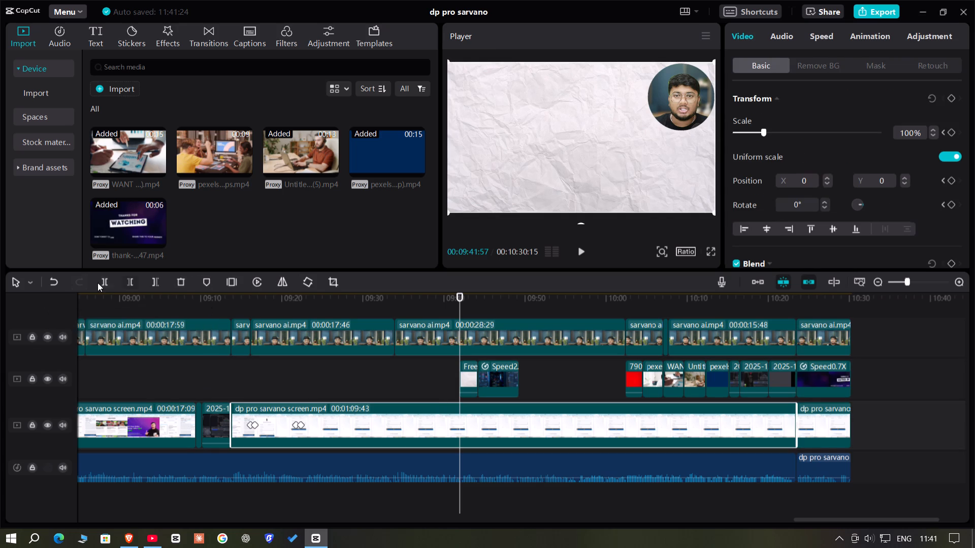
left_click(97, 283)
left_click_drag(522, 296, 515, 298)
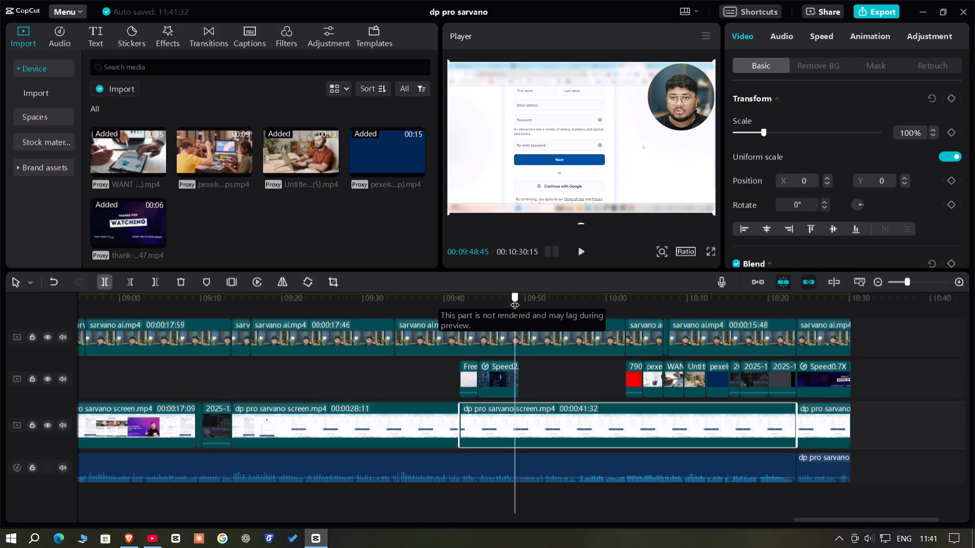
left_click_drag(515, 298, 520, 302)
left_click_drag(541, 392, 558, 423)
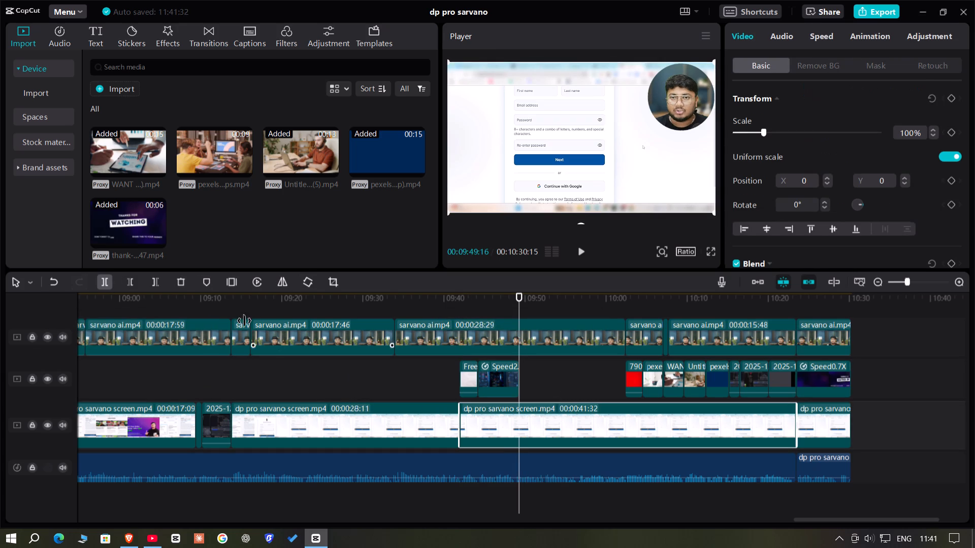
left_click(132, 284)
Move the white paper clip and the adjoining sped-up clip down into the gap before 00:09:49:16 on the main track.
left_click_drag(553, 372, 436, 376)
left_click_drag(505, 367, 504, 410)
Trim dp pro sarvano screen.mp4 to end at 00:10:02:25 and delete its last separate piece beneath the thanks-for-watching clip.
left_click(587, 389)
left_click_drag(588, 389, 598, 389)
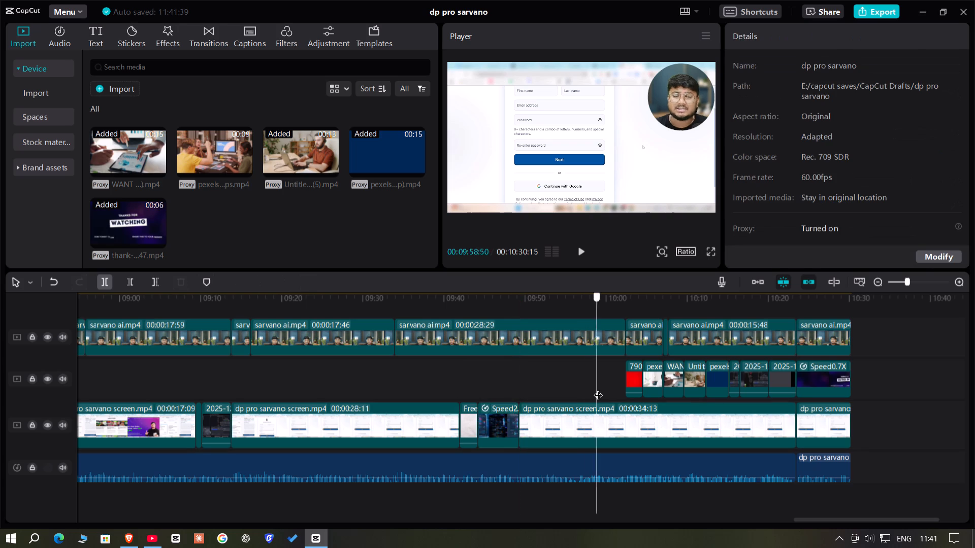
left_click_drag(598, 389, 632, 404)
left_click_drag(631, 293, 625, 293)
left_click_drag(591, 389, 616, 420)
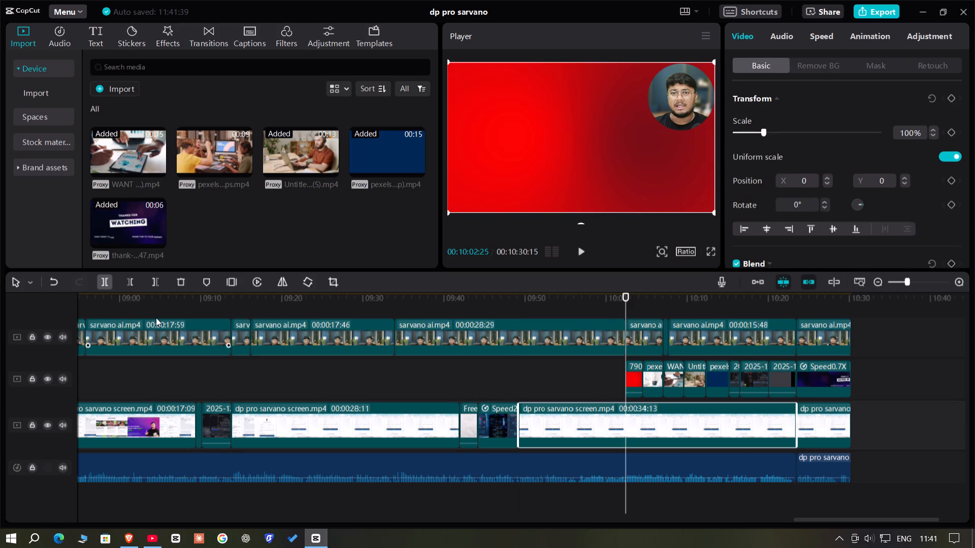
left_click(155, 280)
left_click_drag(750, 425, 885, 414)
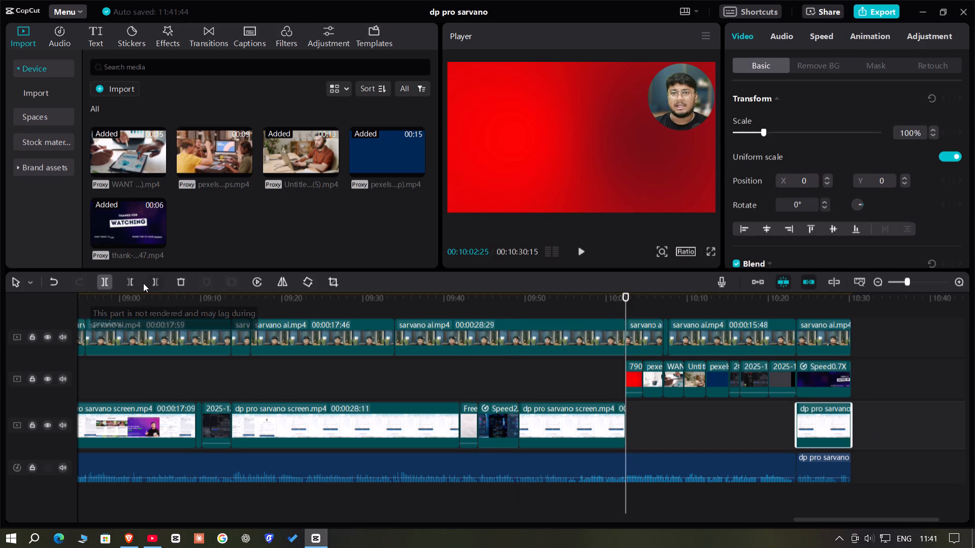
left_click(182, 284)
Move all closing B-roll clips, from the red 790f17 clip to the 0.7x-speed outro, down onto the main track starting at 00:10:02:25.
left_click_drag(567, 377, 911, 384)
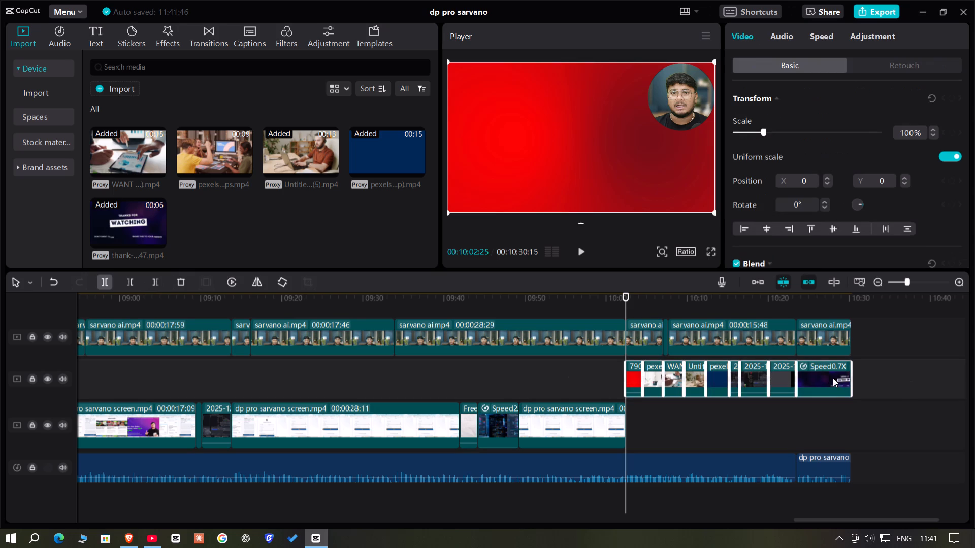
left_click_drag(827, 375, 823, 426)
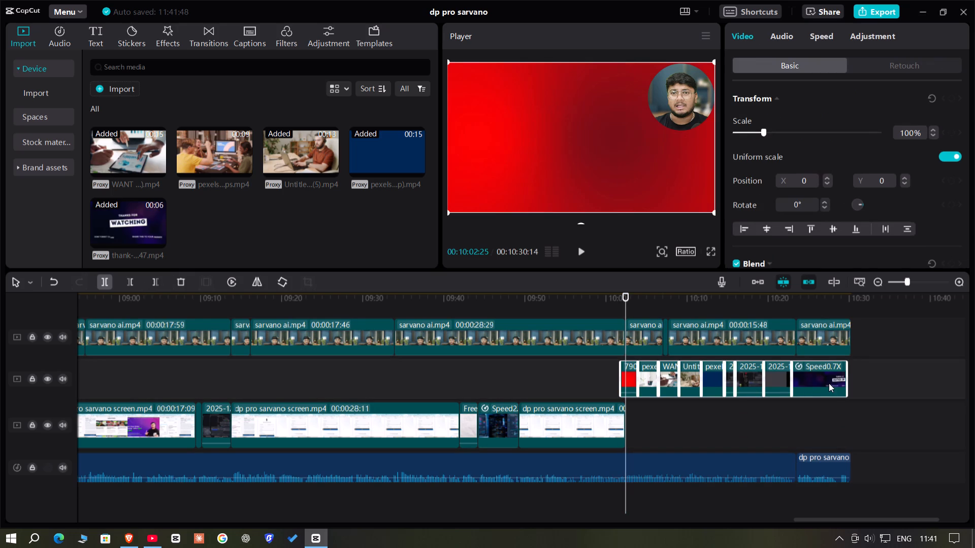
left_click_drag(824, 380, 825, 422)
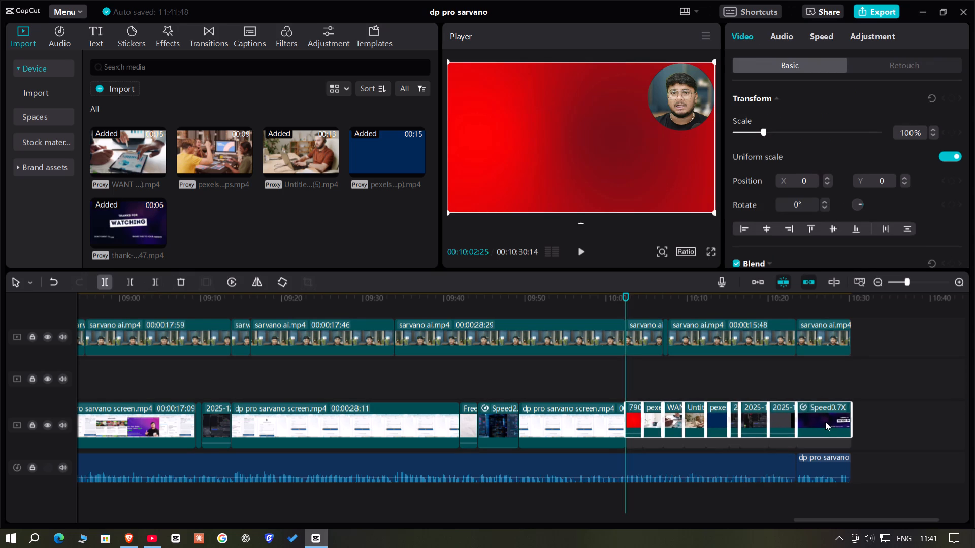
left_click_drag(825, 422, 827, 424)
Look over the merged timeline from its end at 00:10:30:15 back to its start.
left_click(823, 328)
left_click_drag(823, 328, 974, 346)
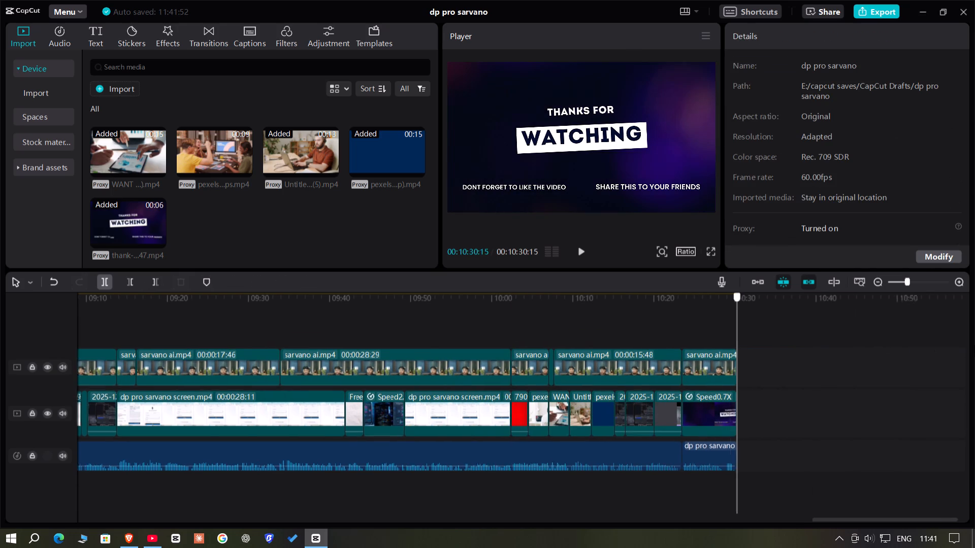
left_click_drag(974, 346, 973, 346)
left_click(900, 283)
left_click(642, 322)
left_click_drag(642, 322, 931, 318)
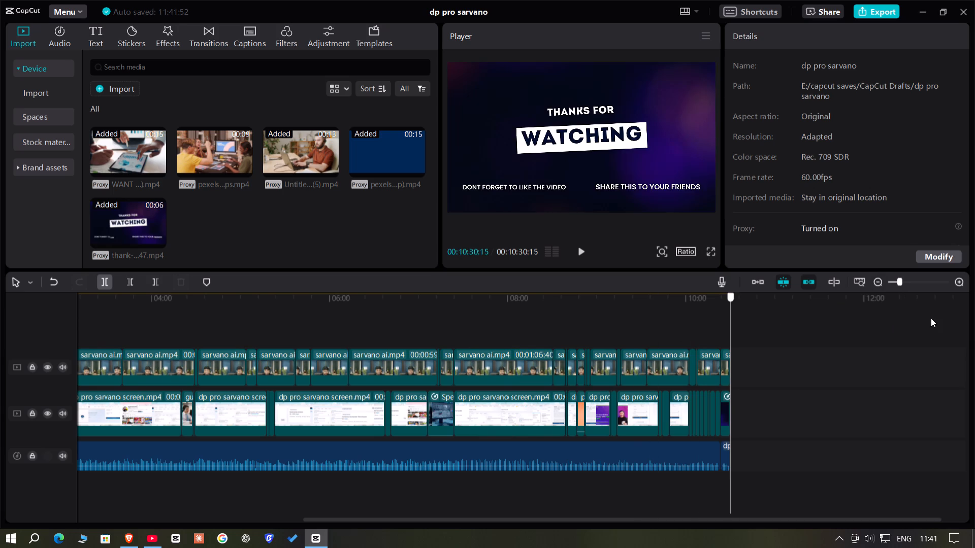
left_click_drag(931, 318, 0, 326)
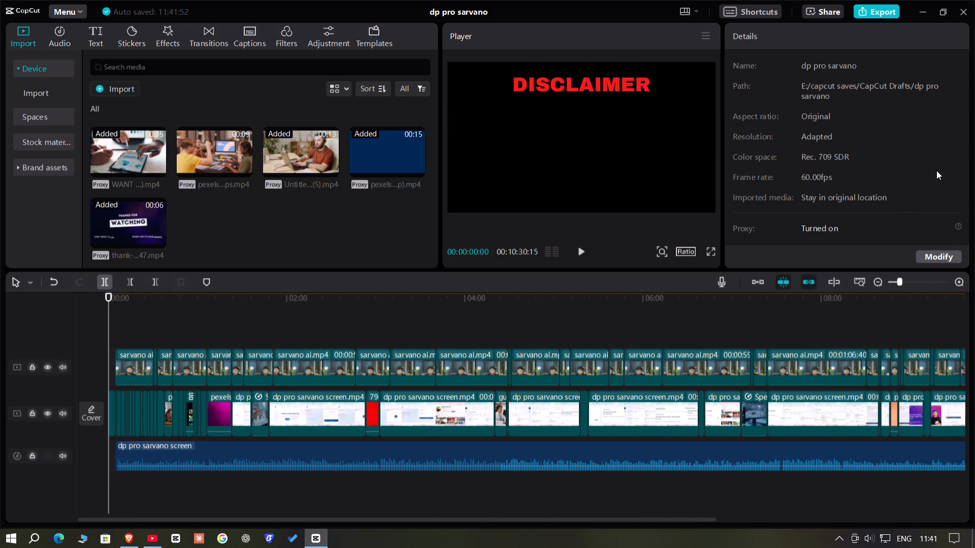
Import new song 1 from editing materials > audios > other and place it on a new audio track at 00:00:04:37, after the Disclaimer clip.
left_click(907, 281)
left_click(916, 281)
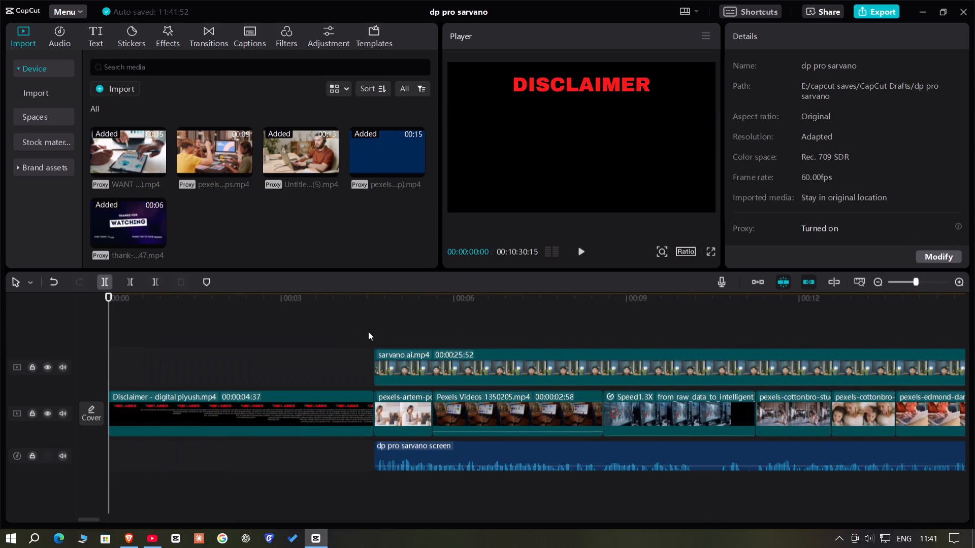
left_click(370, 332)
left_click_drag(370, 332, 378, 337)
left_click(102, 88)
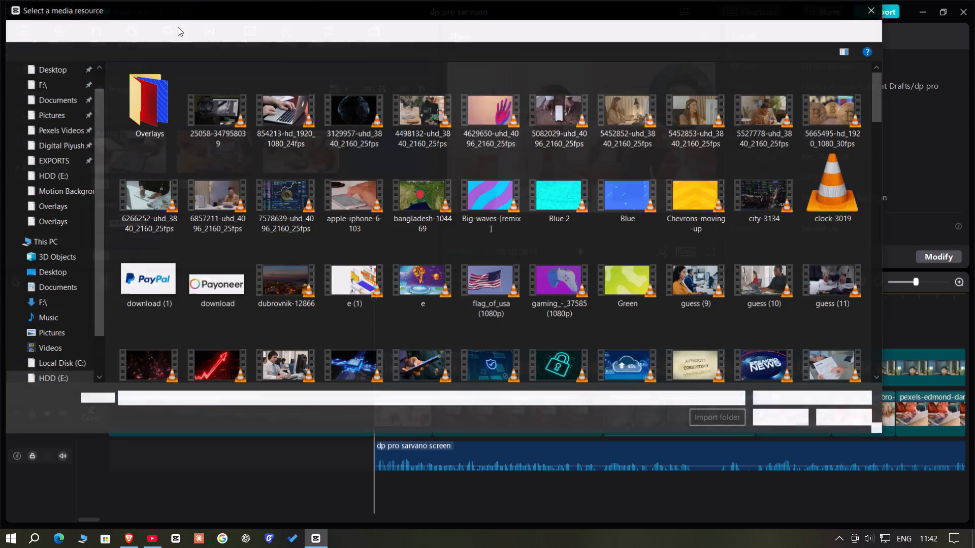
left_click(185, 28)
double_click(218, 91)
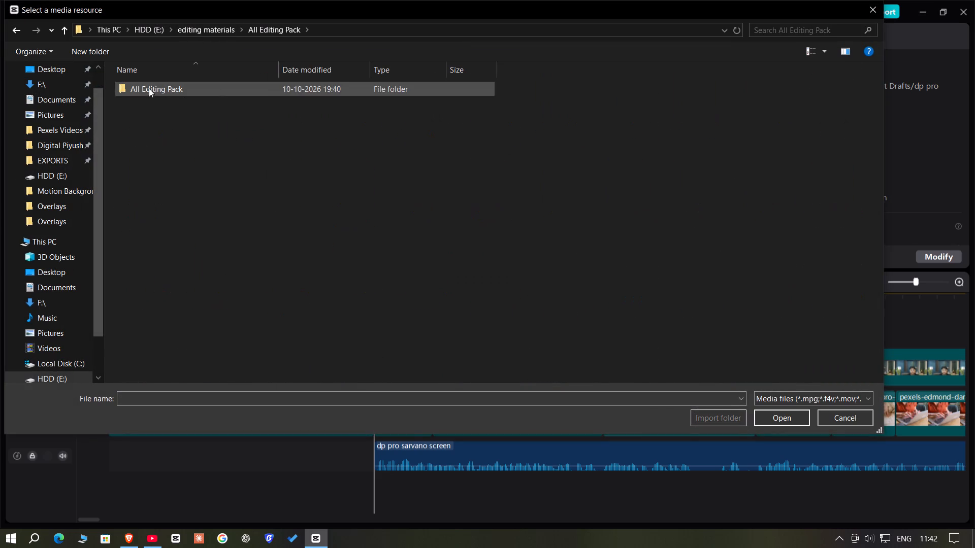
double_click(149, 88)
left_click(16, 29)
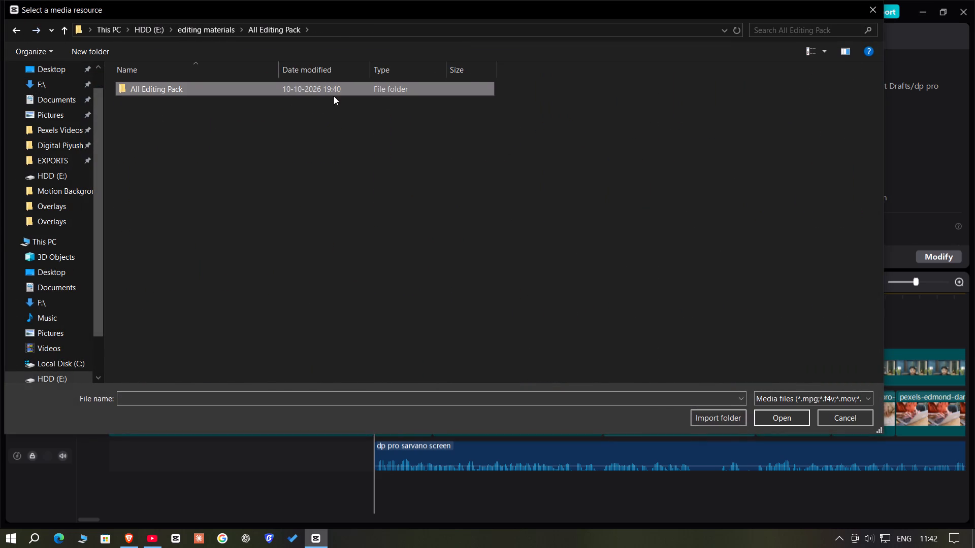
left_click(190, 31)
double_click(303, 100)
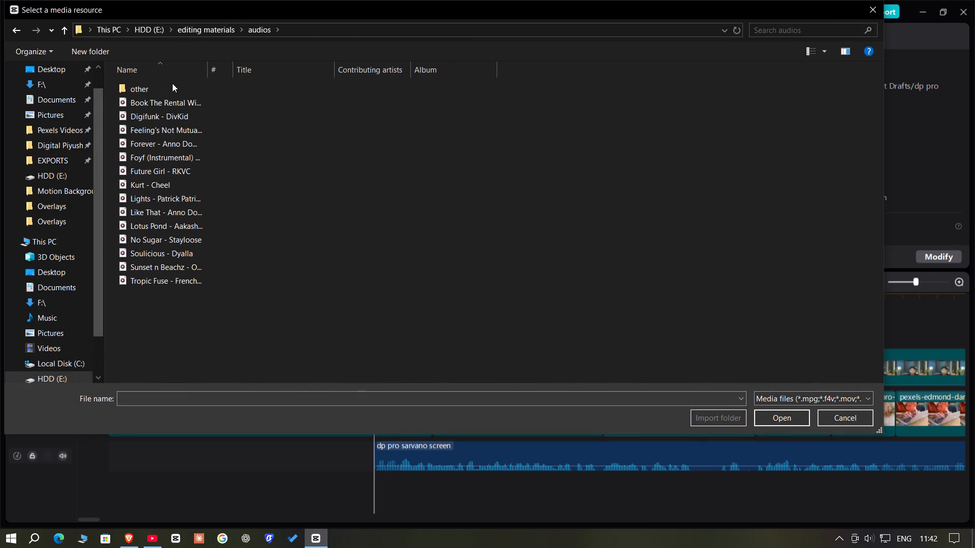
double_click(171, 87)
double_click(169, 104)
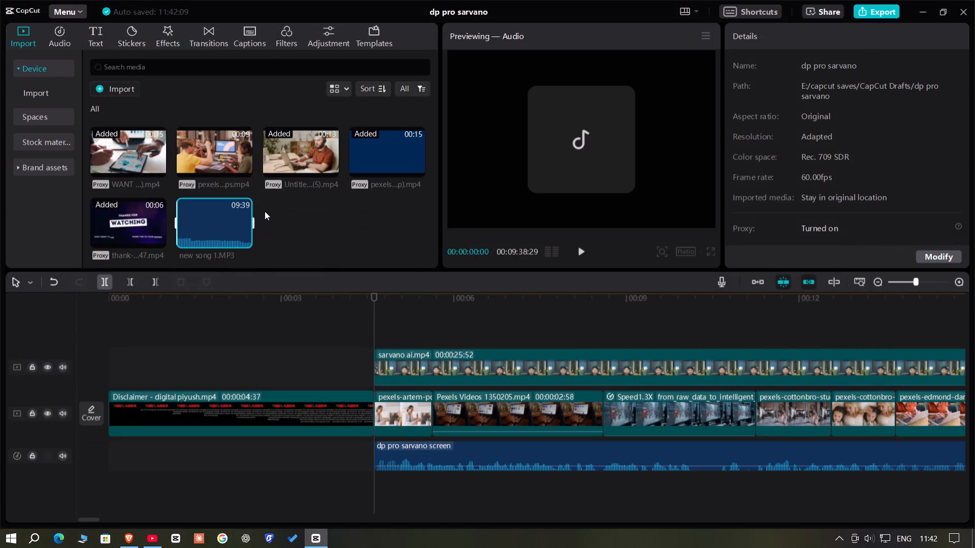
left_click_drag(234, 216, 372, 490)
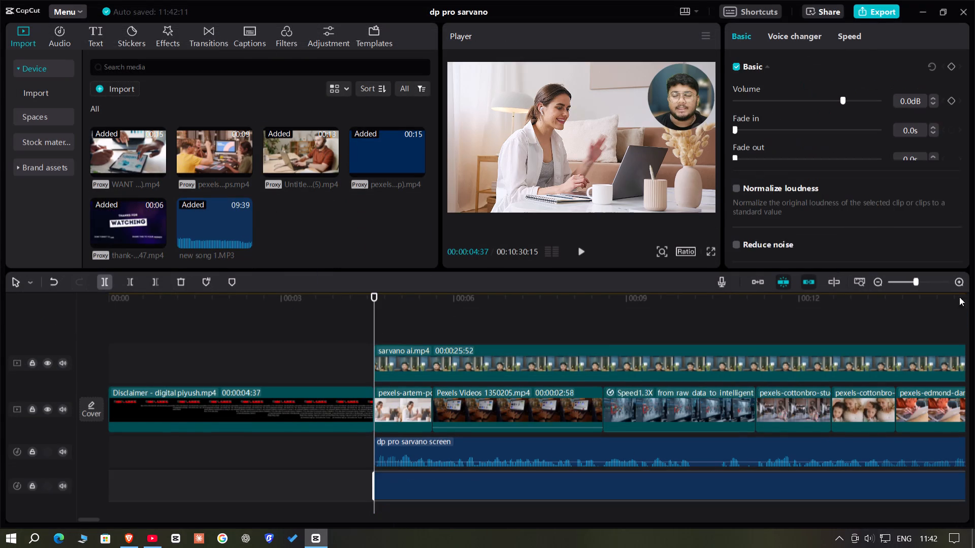
Import new song 2 from the same audio folder and place it on the music track directly after new song 1.MP3, at 00:09:43:06.
left_click(903, 286)
left_click(903, 284)
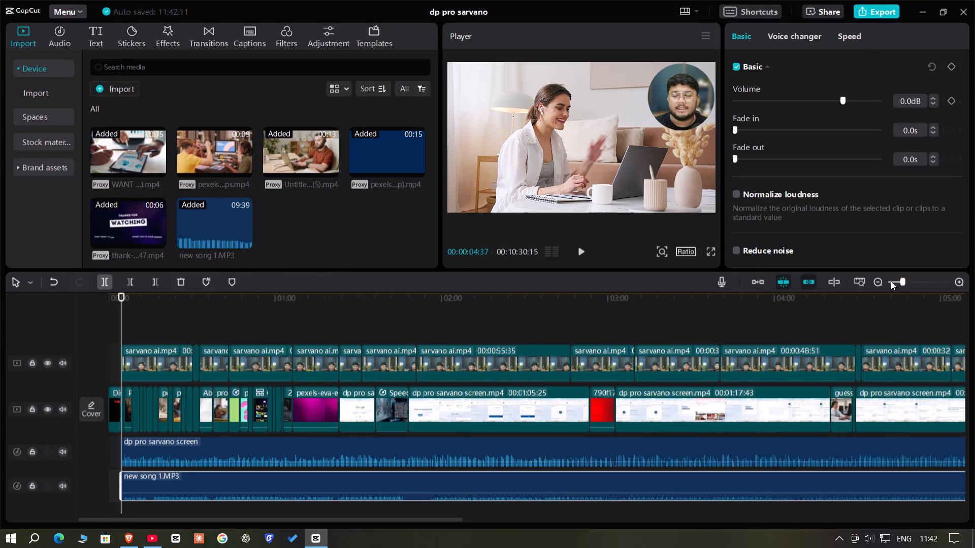
left_click(891, 281)
left_click(305, 324)
left_click_drag(305, 323, 318, 335)
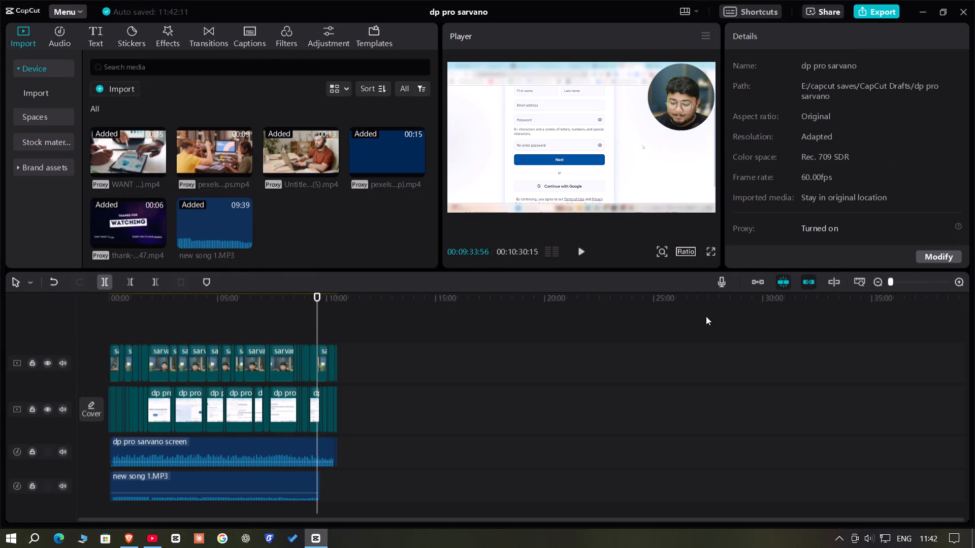
left_click(905, 282)
left_click(492, 314)
left_click_drag(492, 314, 503, 341)
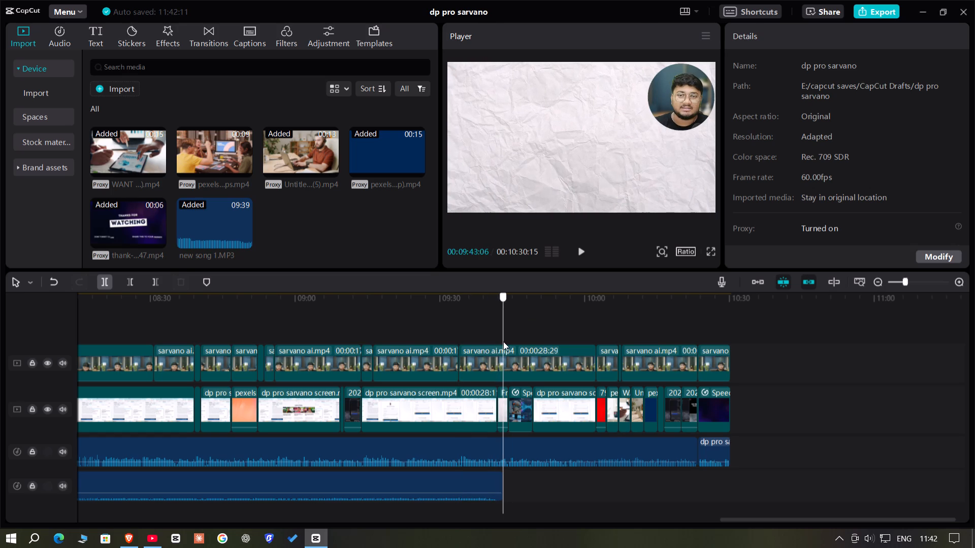
left_click_drag(503, 341, 504, 341)
left_click(122, 90)
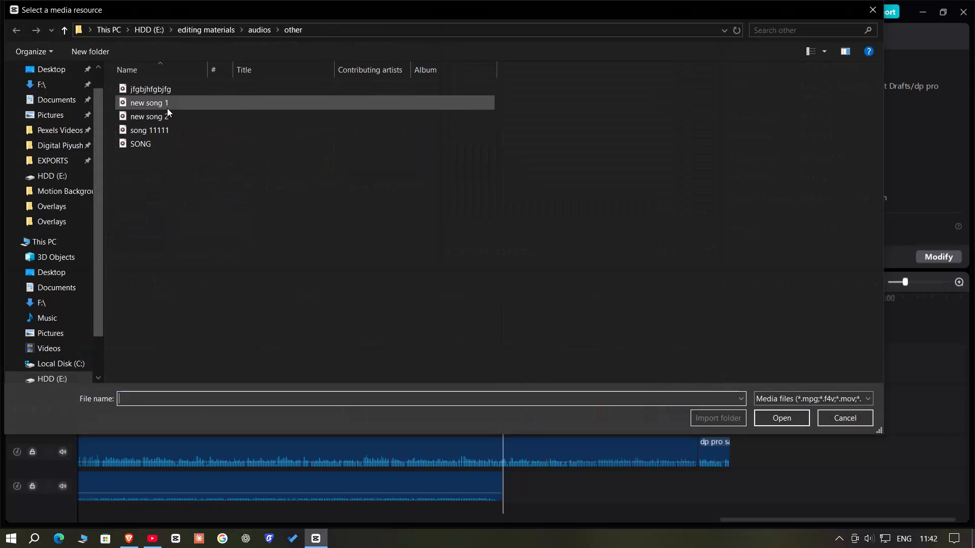
double_click(172, 116)
left_click_drag(311, 221, 499, 492)
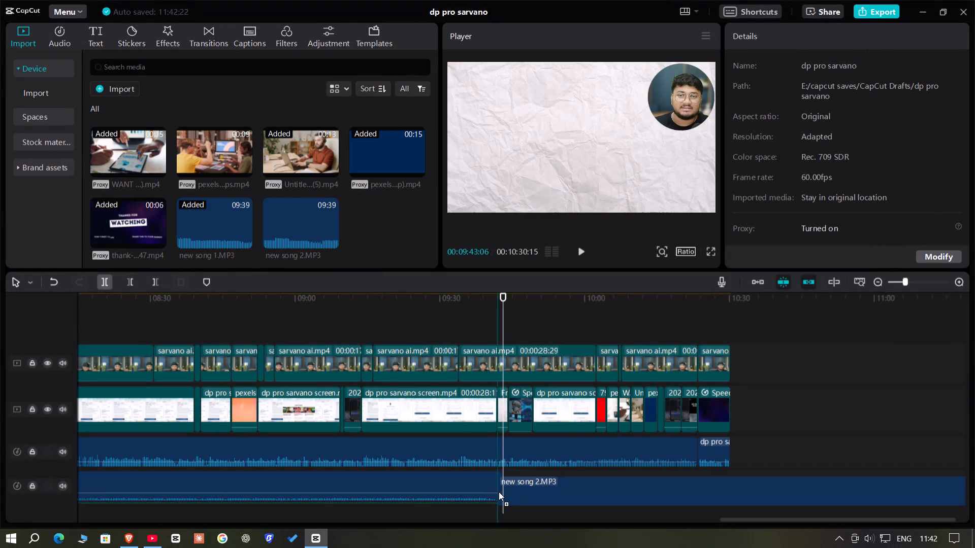
left_click_drag(499, 492, 503, 489)
Trim the end of new song 2.MP3 to the video's end at 00:10:30:14 and give it a 1.4 s fade-out.
left_click(730, 319)
left_click_drag(730, 319, 734, 324)
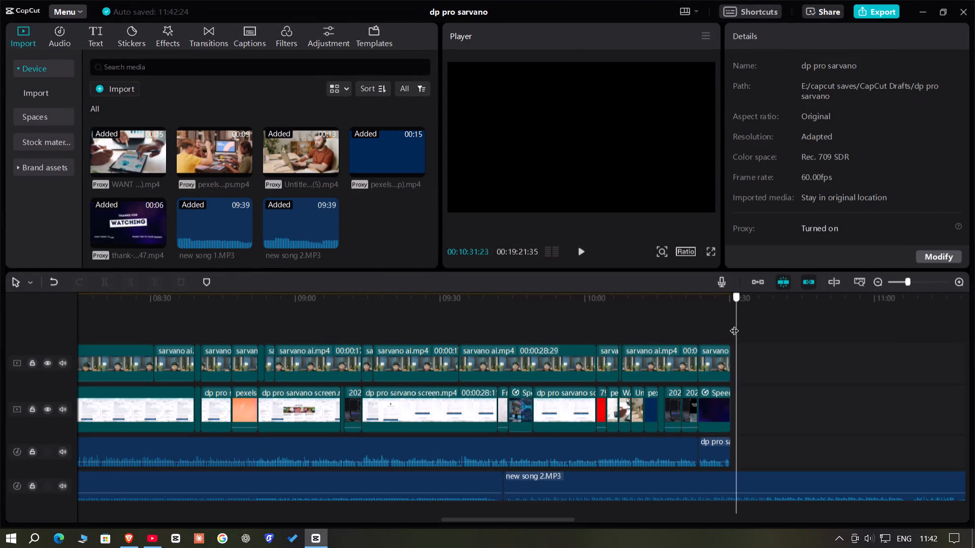
left_click_drag(734, 324, 730, 325)
left_click_drag(769, 378, 822, 505)
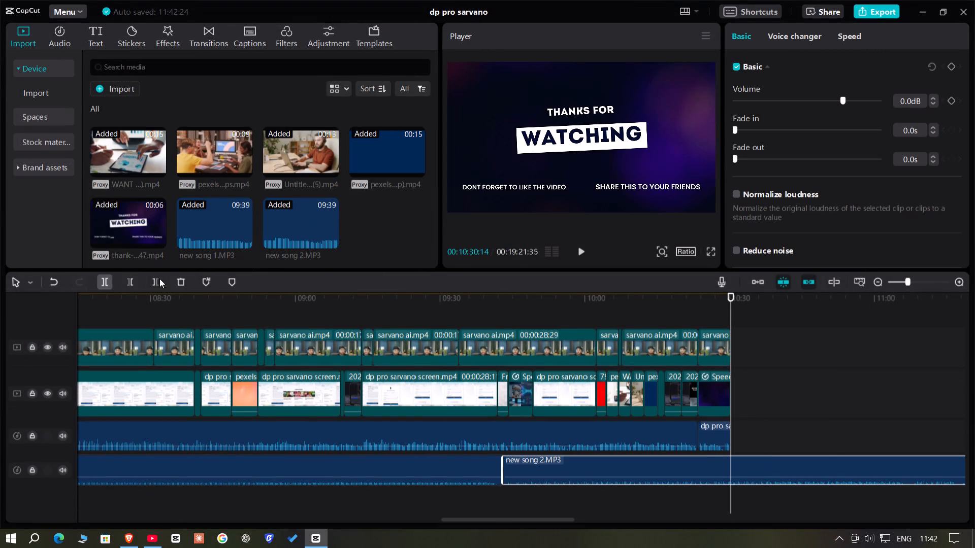
left_click(159, 283)
left_click(756, 161)
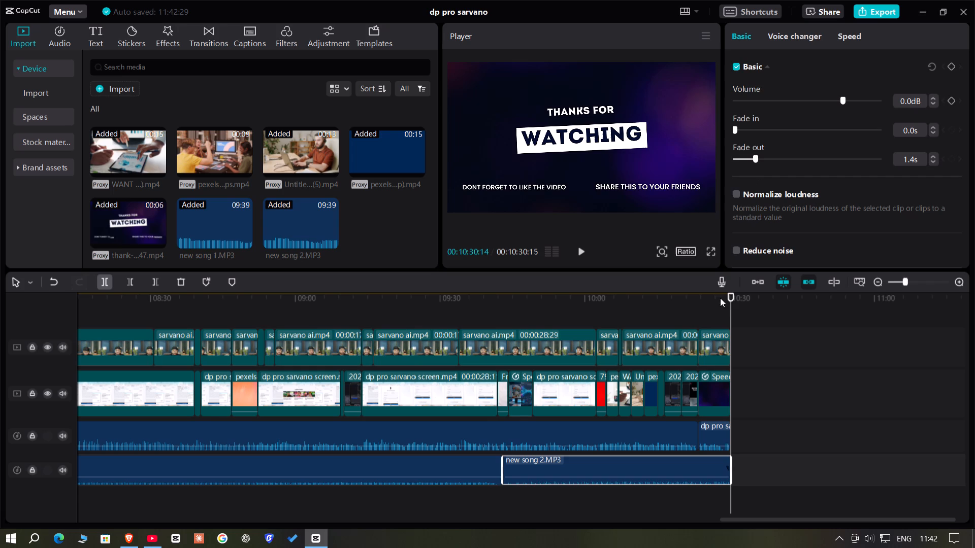
Import Laptop Keyboard 1 from editing materials > Other Sounds and place it on the music track at 00:00:00:00, under the Disclaimer clip.
left_click(687, 314)
left_click_drag(687, 314, 0, 394)
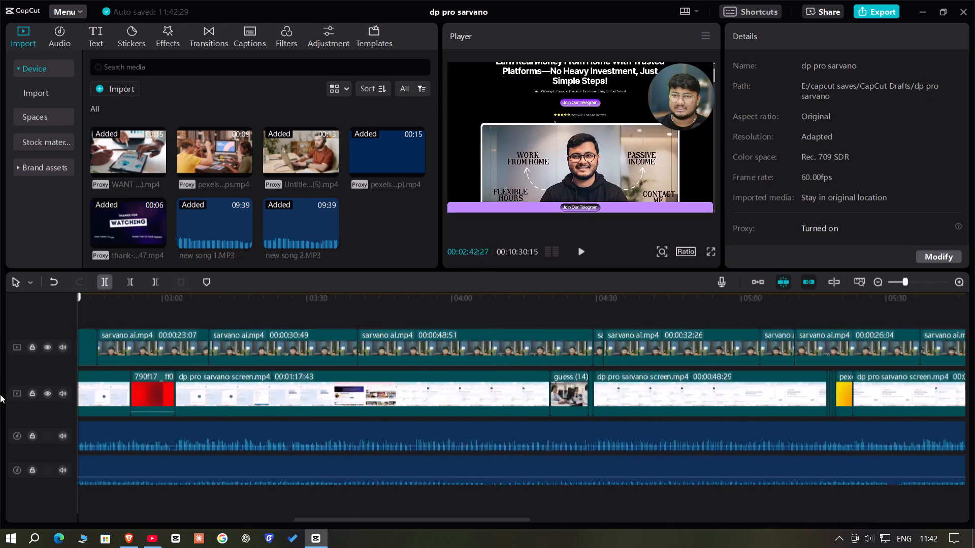
left_click_drag(0, 394, 0, 401)
left_click(915, 287)
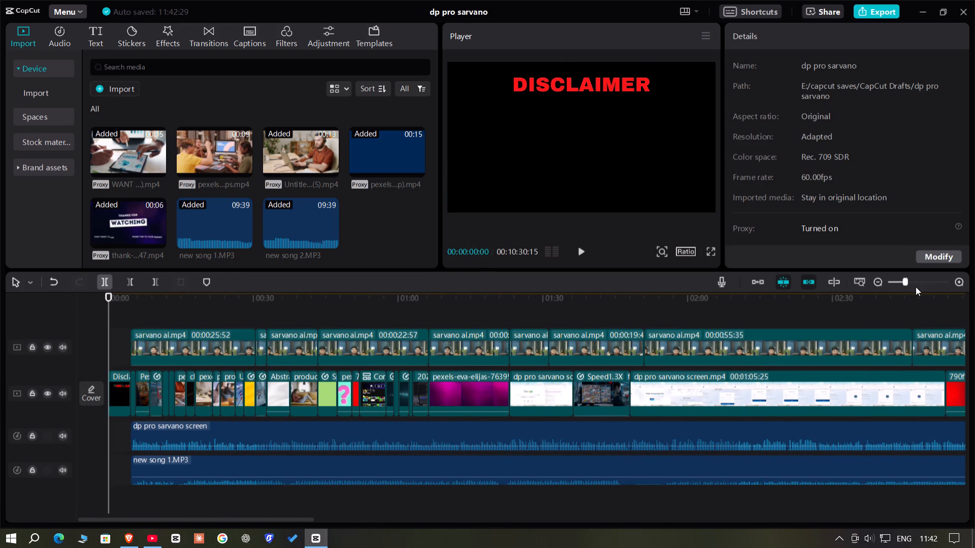
left_click(919, 281)
left_click(125, 97)
left_click(123, 92)
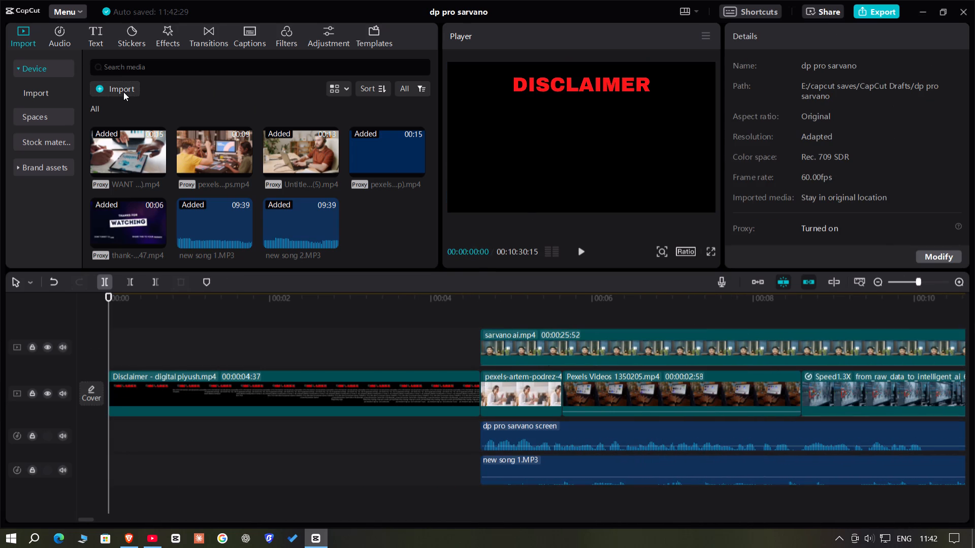
left_click(205, 28)
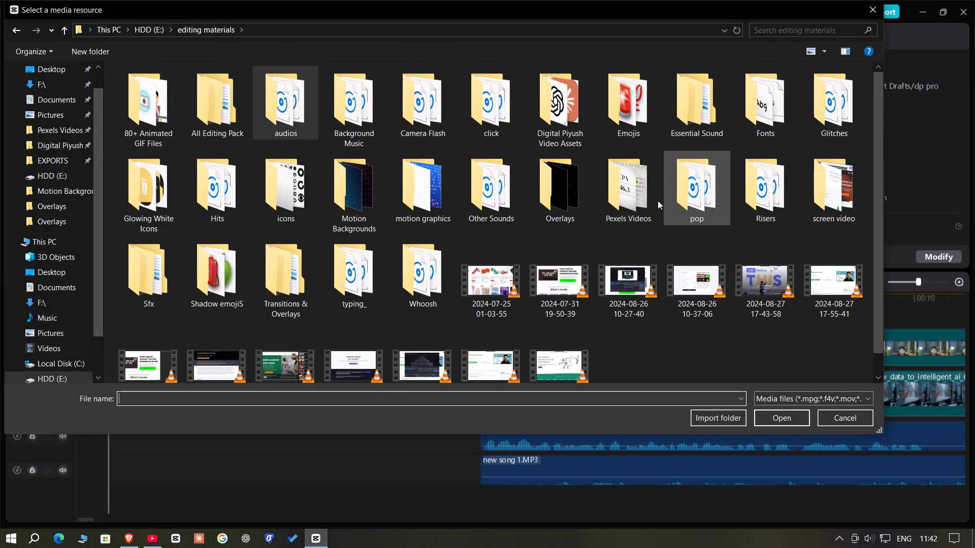
double_click(522, 197)
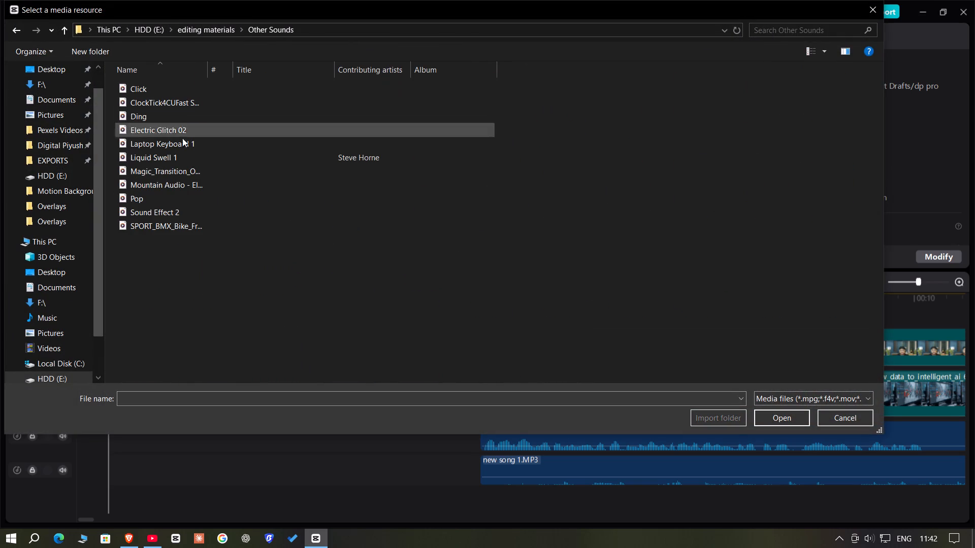
double_click(181, 148)
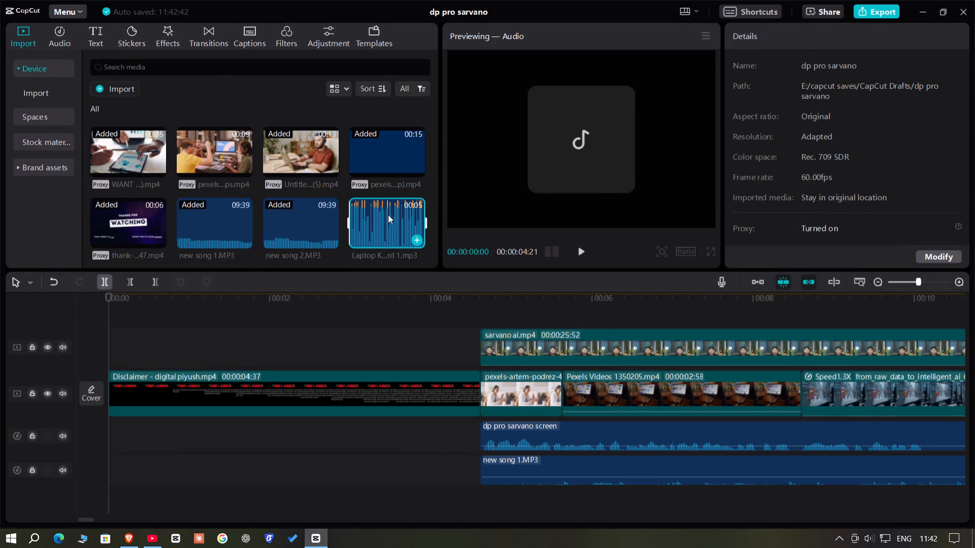
left_click_drag(388, 215, 107, 472)
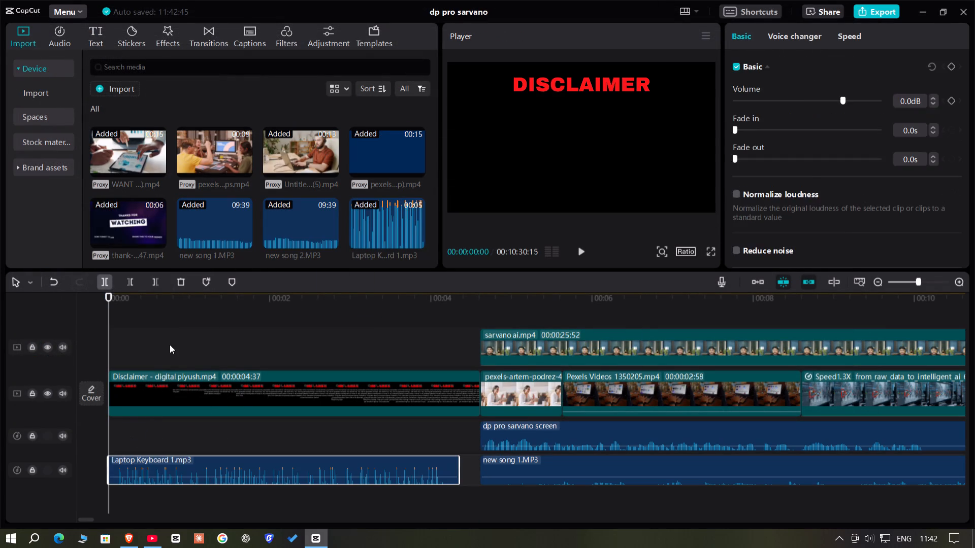
Trim the end of Laptop Keyboard 1.mp3 to 00:00:03:12, the frame where the disclaimer text finishes typing out.
left_click(170, 343)
left_click_drag(170, 343, 402, 386)
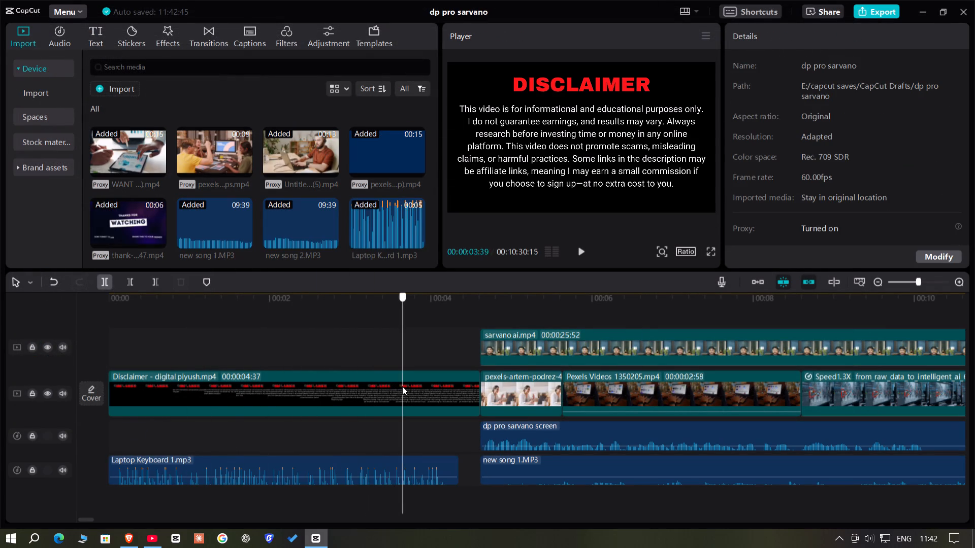
left_click_drag(402, 386, 384, 385)
key("Left")
key("Left")
key("Left")
key("Left")
key("Left")
key("Left")
key("Left")
key("Left")
key("Left")
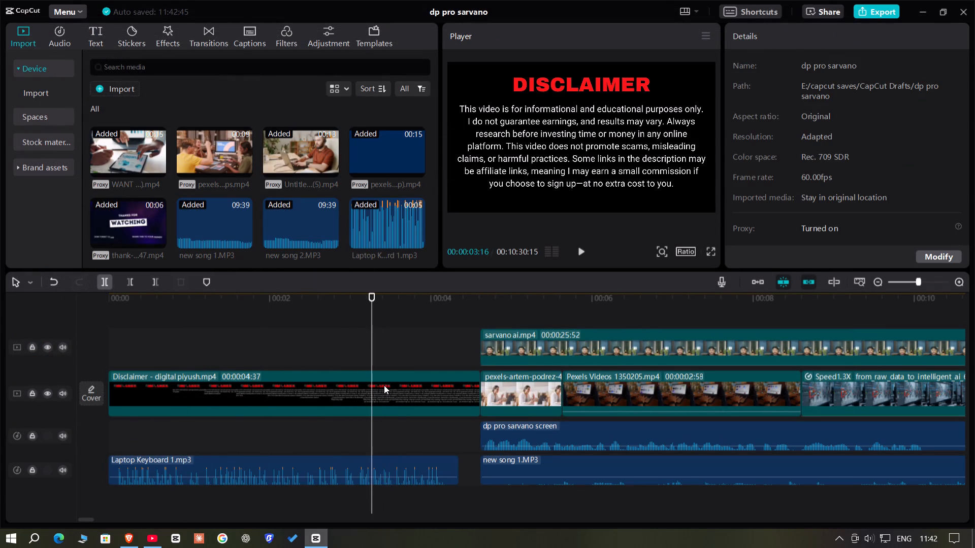
key("Left")
key("Left")
key("Left")
key("Left")
key("Left")
key("Left")
key("Left")
key("Left")
key("Right")
key("Right")
key("Right")
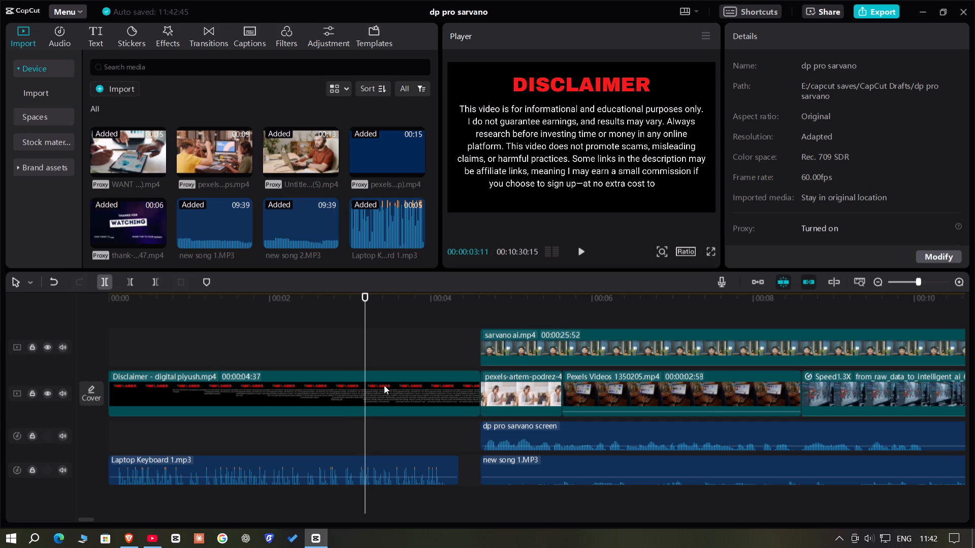
key("Right")
key("Left")
key("Right")
left_click(394, 472)
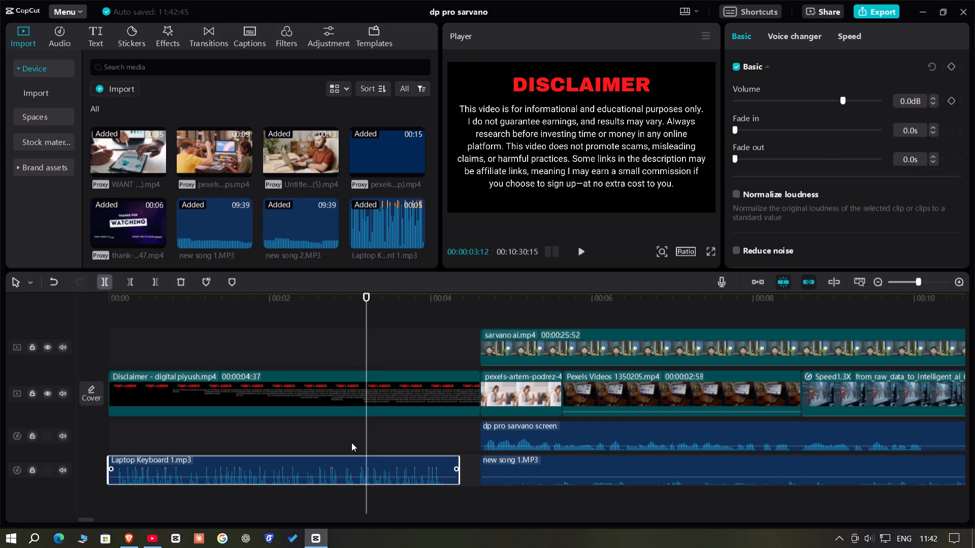
left_click(150, 284)
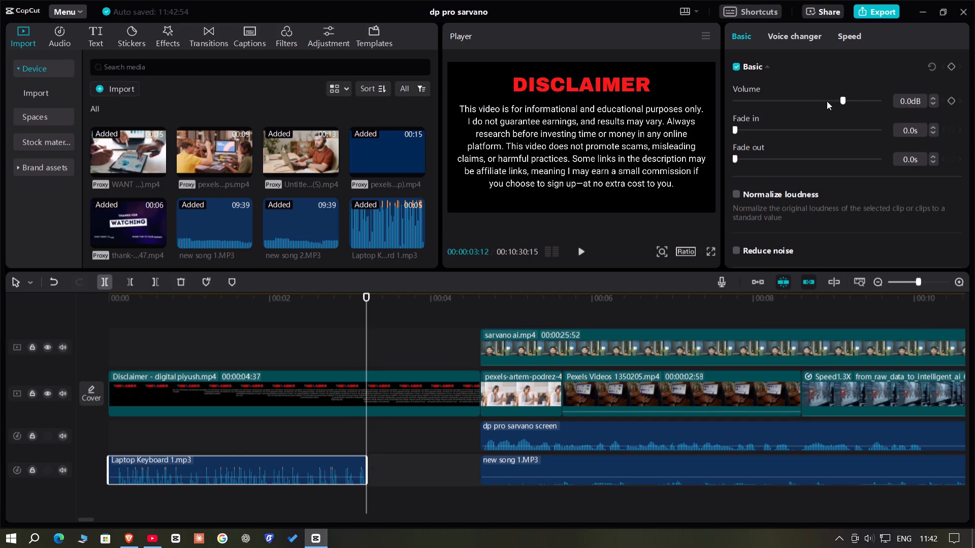
Set the Laptop Keyboard 1.mp3 clip's volume to -8.5 dB, with a 0.2 s fade-in and 0.2 s fade-out.
left_click(825, 101)
left_click(743, 132)
left_click(746, 159)
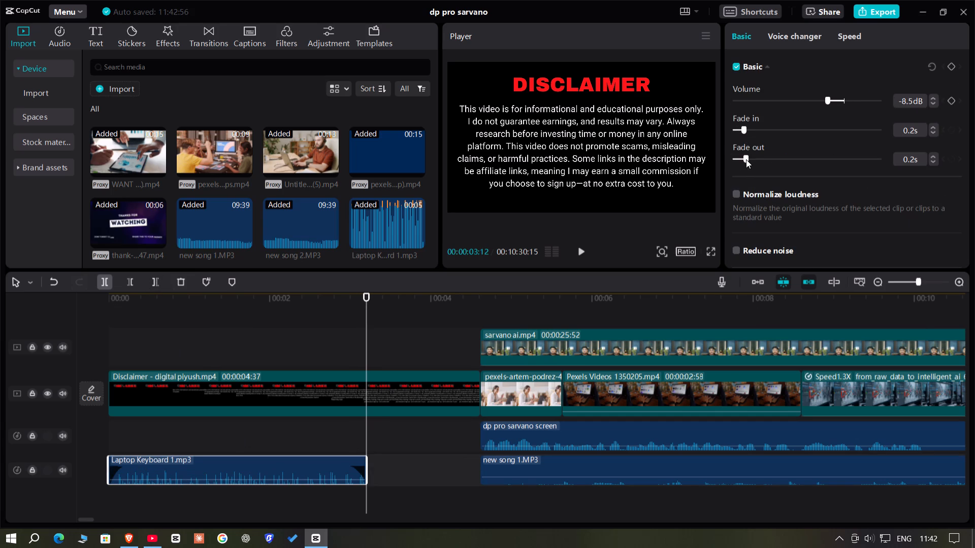
left_click(746, 159)
left_click(200, 423)
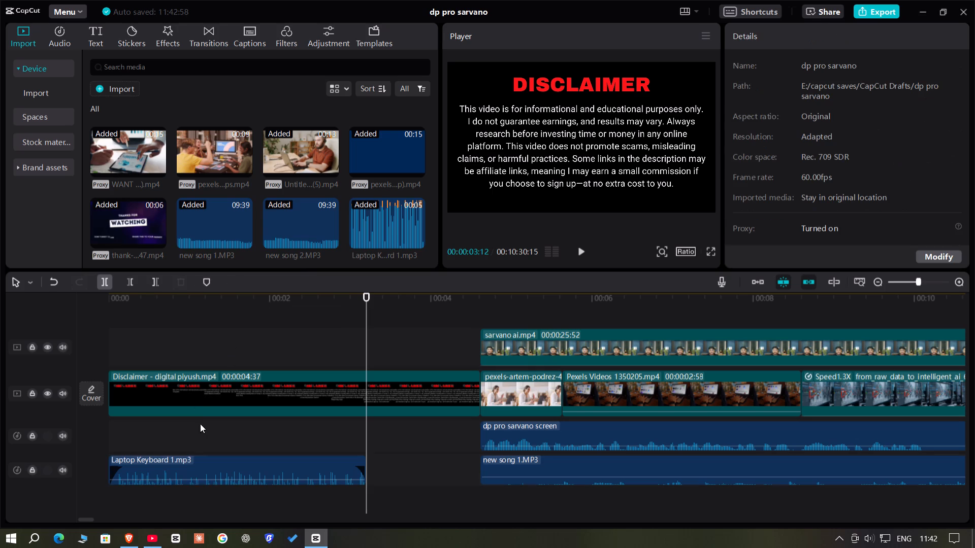
Play the disclaimer opening from the start and lower the Laptop Keyboard 1.mp3 clip's volume further, below -9.7 dB.
left_click_drag(200, 424, 10, 444)
key("space")
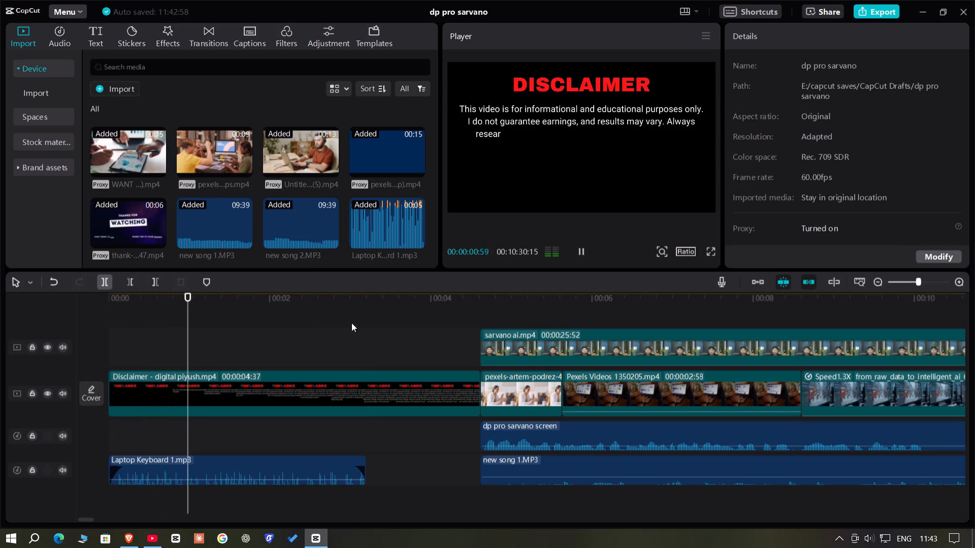
key("space")
left_click(316, 465)
left_click(823, 99)
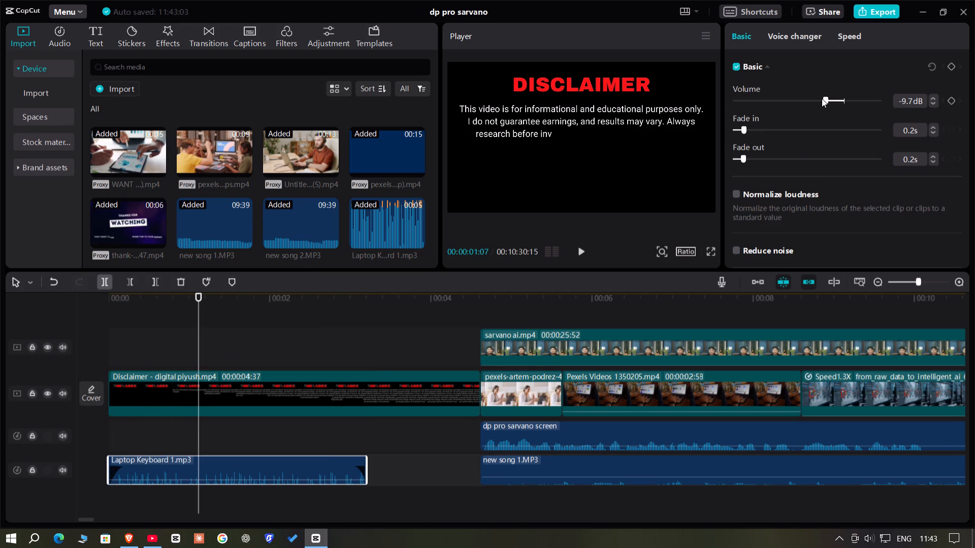
left_click(816, 99)
Add the Glare light-effect transition at both ends of the first Speed1.3X from_raw_data clip on the main track.
left_click(434, 315)
left_click_drag(434, 315, 481, 332)
left_click(911, 282)
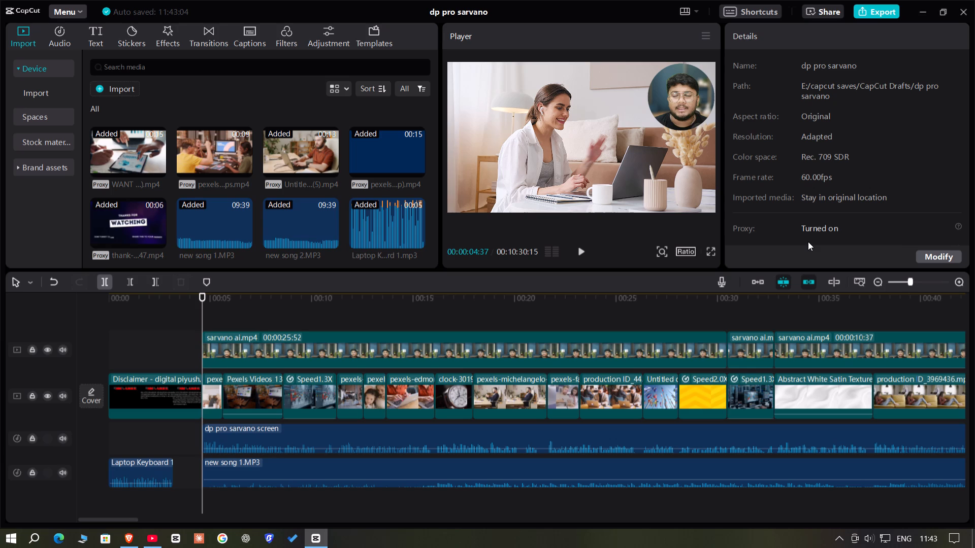
left_click(204, 33)
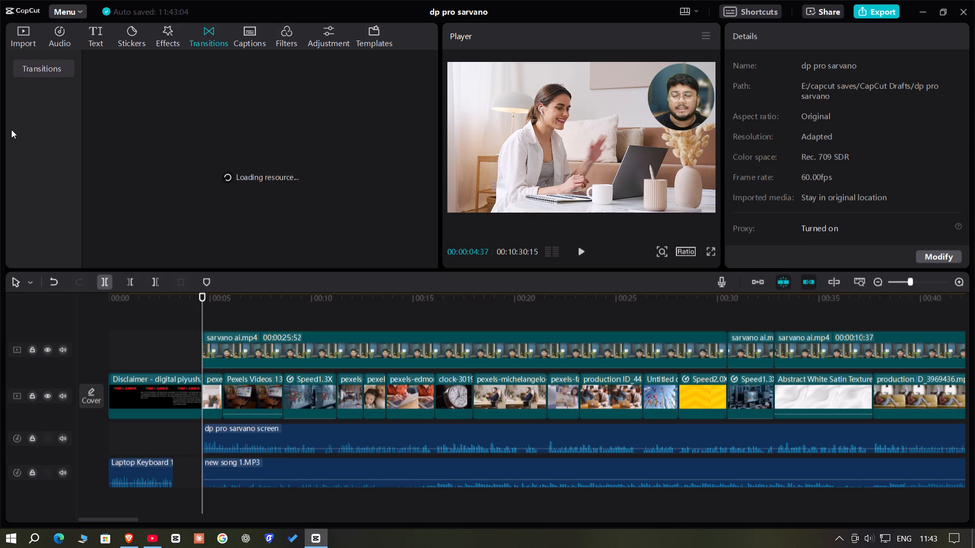
left_click(46, 69)
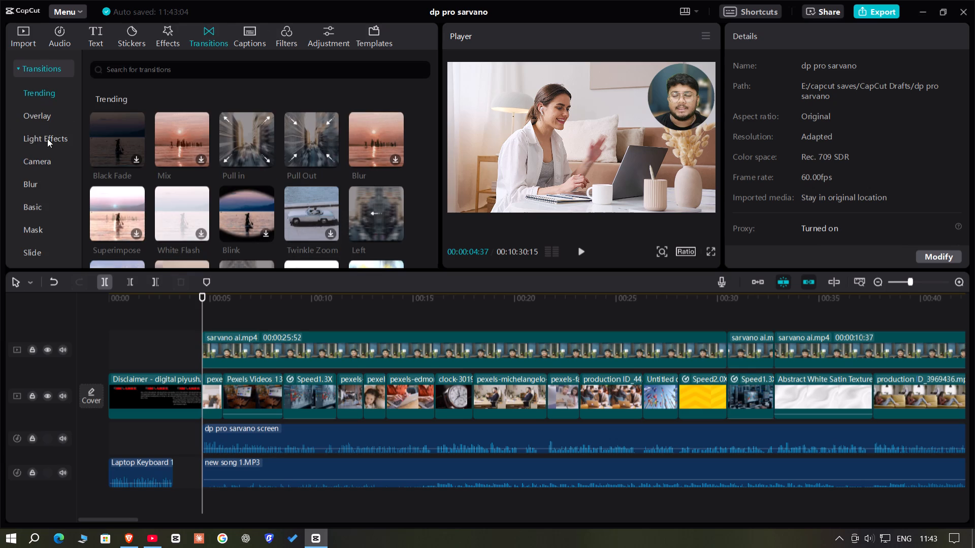
left_click(50, 141)
left_click(915, 282)
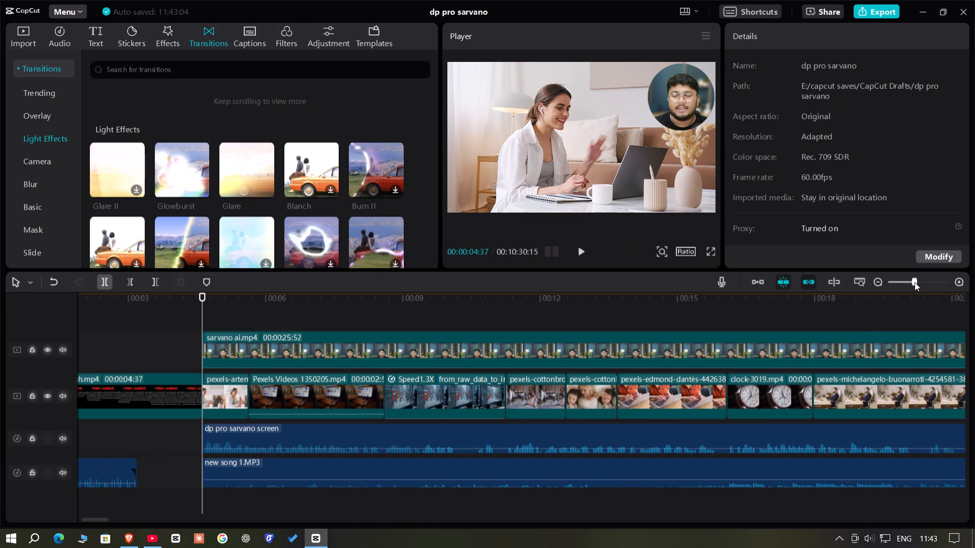
left_click_drag(233, 165, 367, 398)
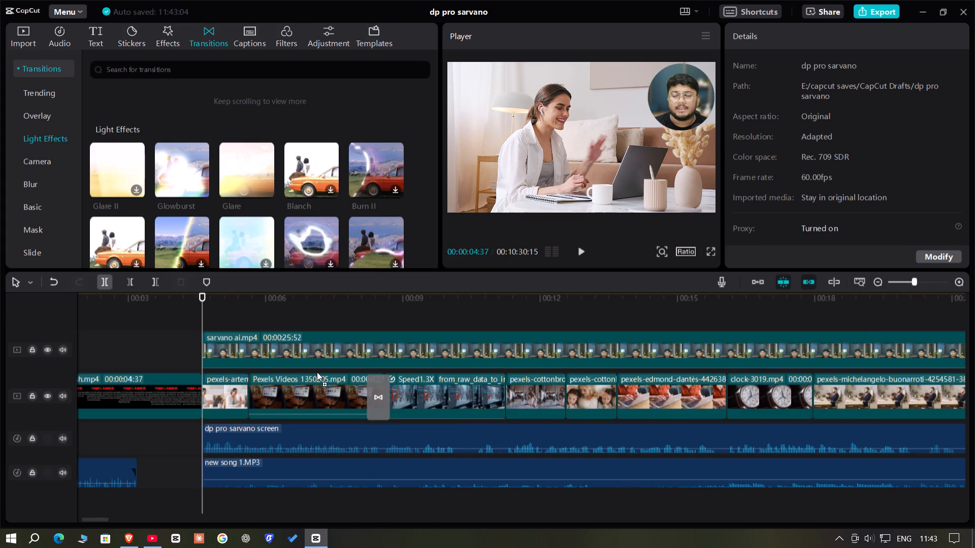
left_click(554, 311)
left_click_drag(237, 158, 530, 420)
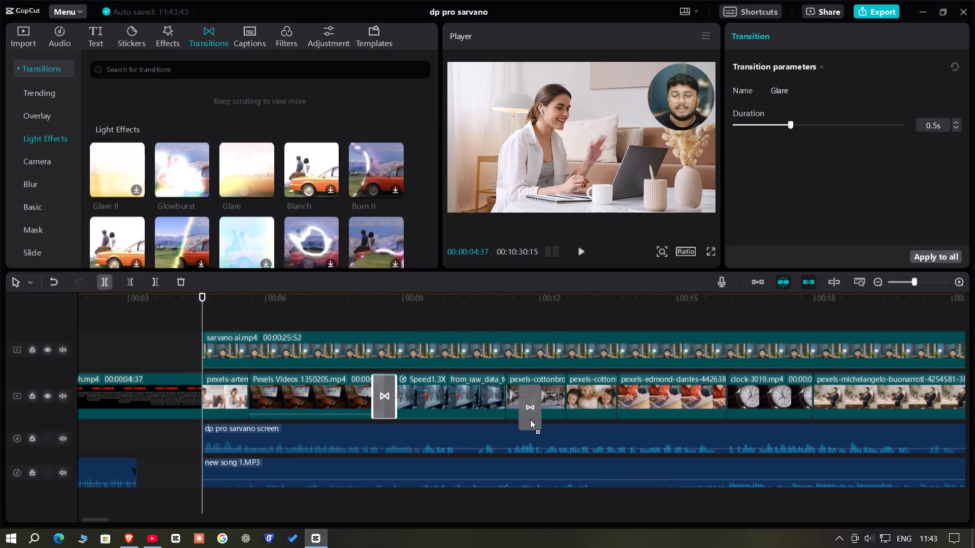
left_click_drag(530, 420, 494, 397)
Add Glare transitions at both ends of the production ID_4427211.mp4 clip, bordering the pexels-fauxels and Untitled design (11) clips.
left_click(571, 302)
left_click_drag(571, 302, 652, 350)
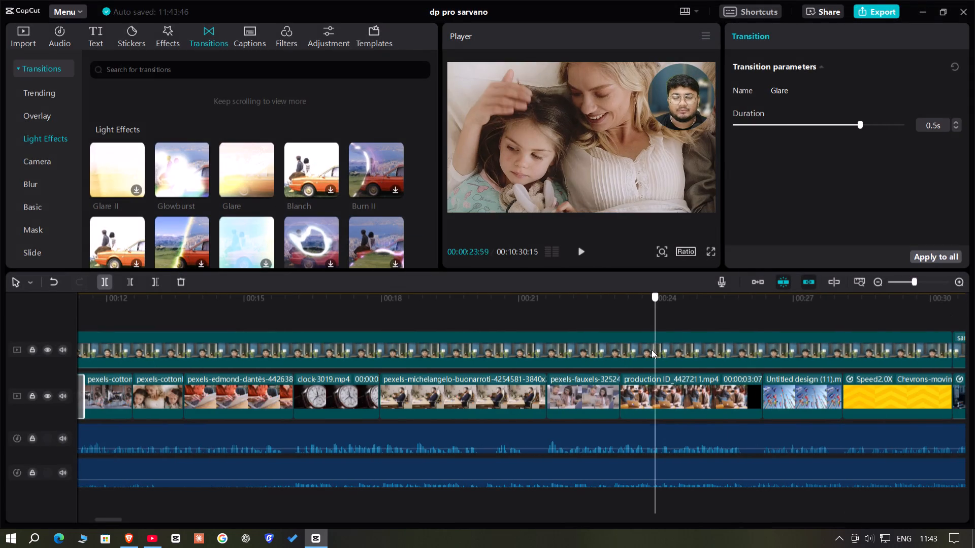
left_click_drag(652, 350, 651, 350)
left_click_drag(249, 165, 618, 375)
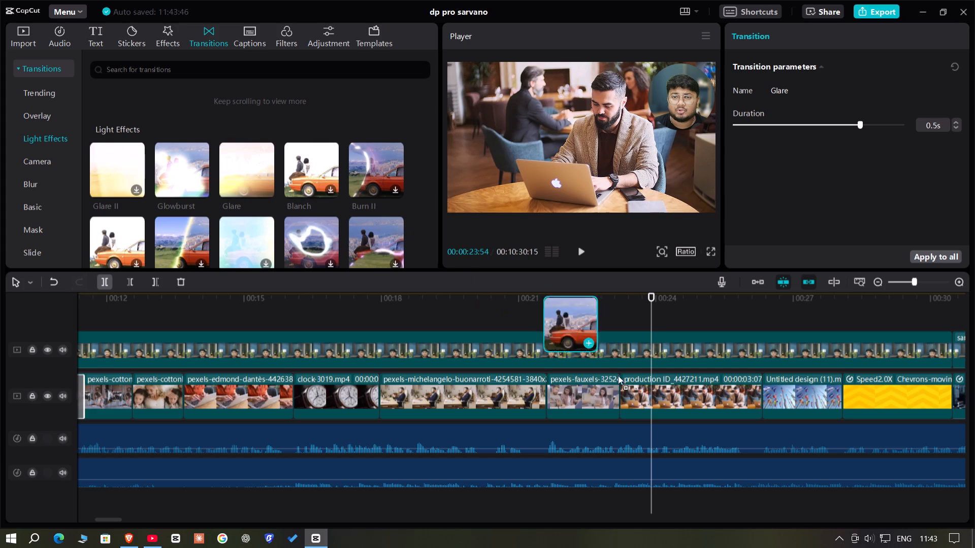
left_click_drag(618, 375, 612, 409)
left_click_drag(248, 168, 752, 402)
Add Glare transitions at both ends of the green Small-waves.mp4 clip, bordering production ID_3969436 and the pexels-monstera clip.
left_click(776, 303)
left_click_drag(776, 304, 535, 320)
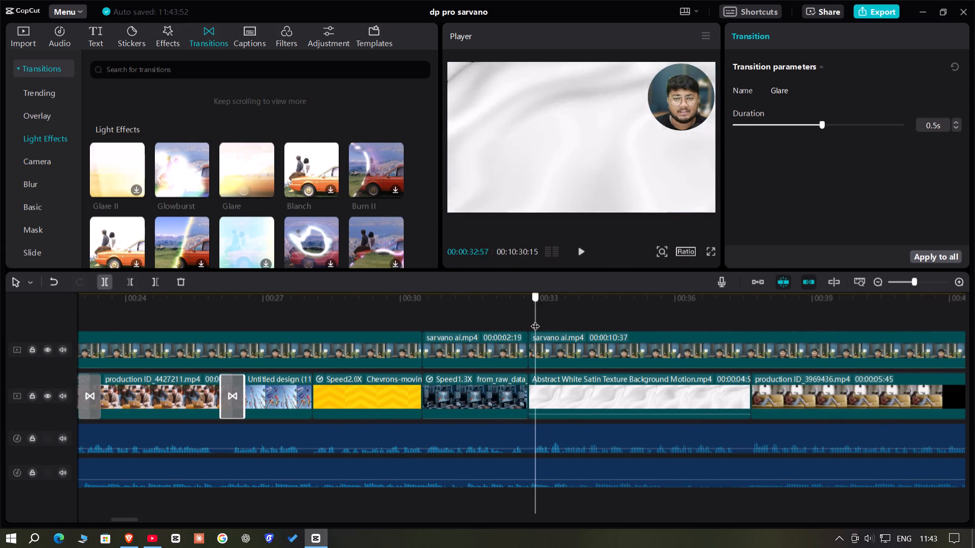
left_click_drag(535, 320, 420, 318)
left_click_drag(232, 157, 463, 306)
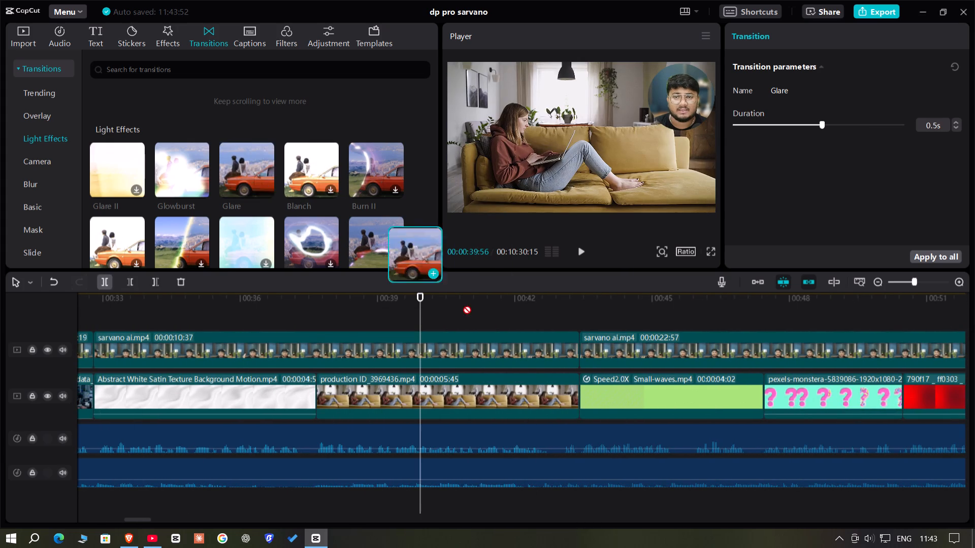
left_click_drag(463, 306, 561, 403)
left_click_drag(251, 170, 761, 398)
Add Glare transitions between Compound clip1 and the 2.0X like-124058 clip, and between the 2.0X, 2.8X and 1.5X like-124058 clips.
left_click(907, 284)
left_click(561, 323)
left_click(560, 311)
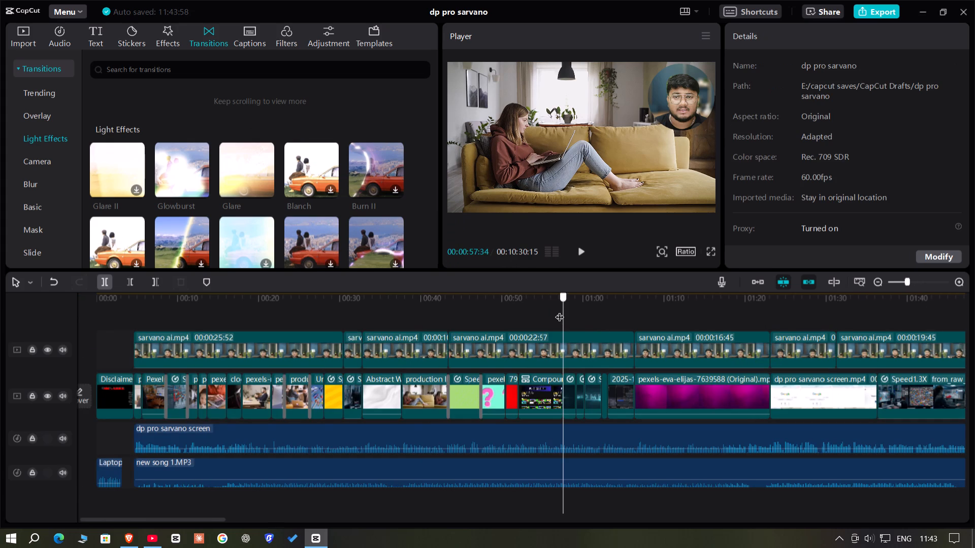
left_click(909, 282)
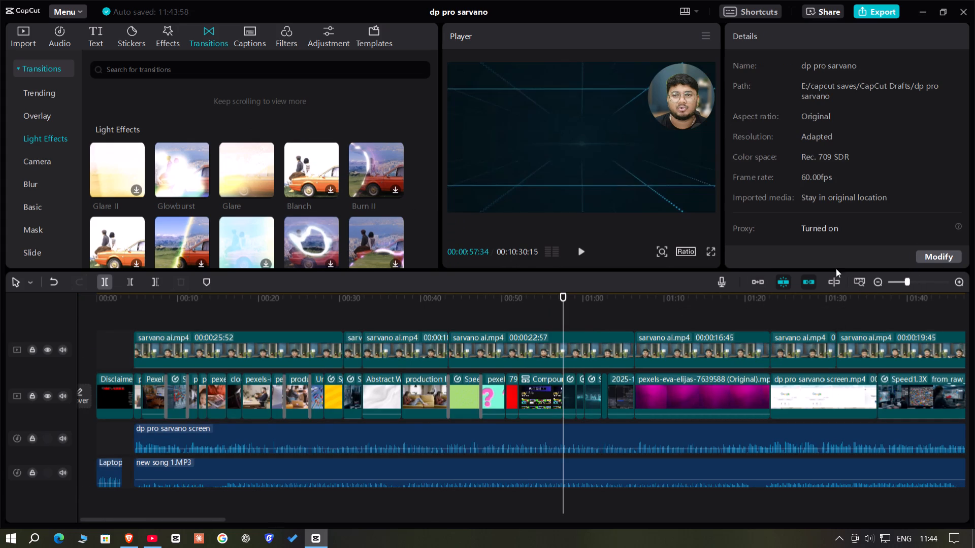
left_click_drag(254, 168, 558, 404)
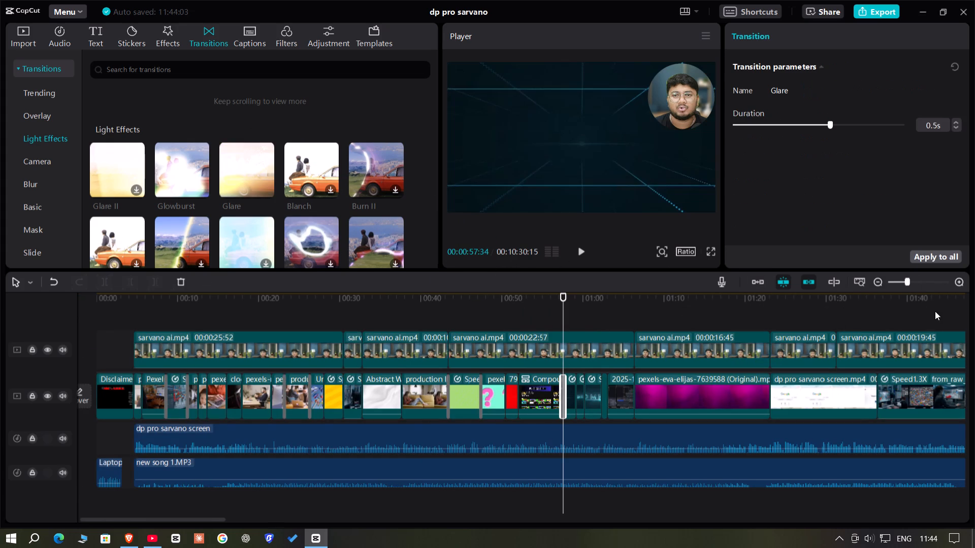
left_click(918, 282)
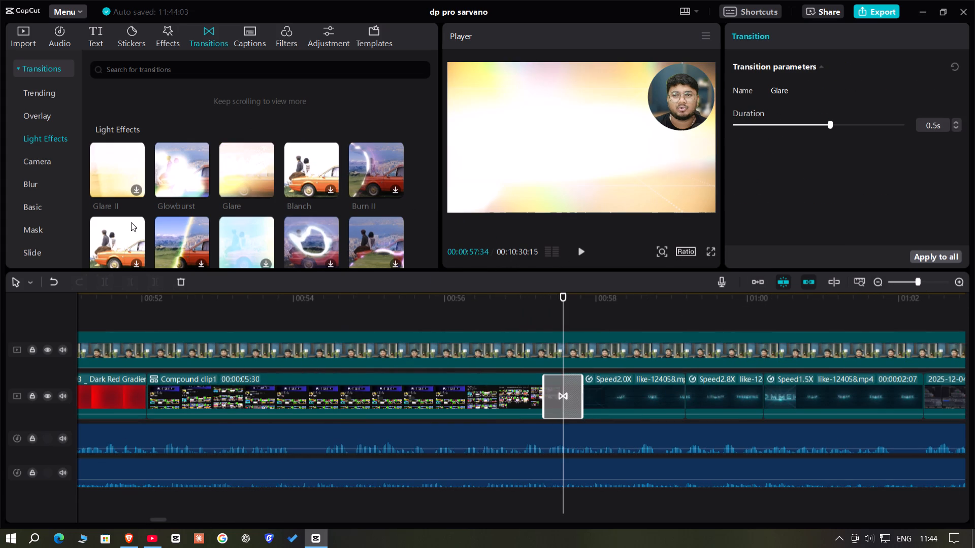
left_click_drag(239, 163, 663, 402)
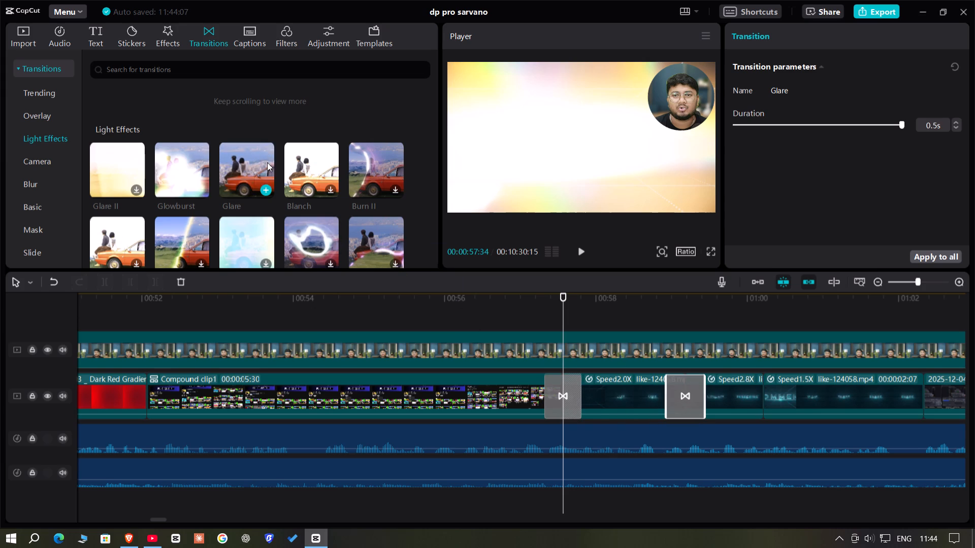
left_click_drag(267, 164, 750, 394)
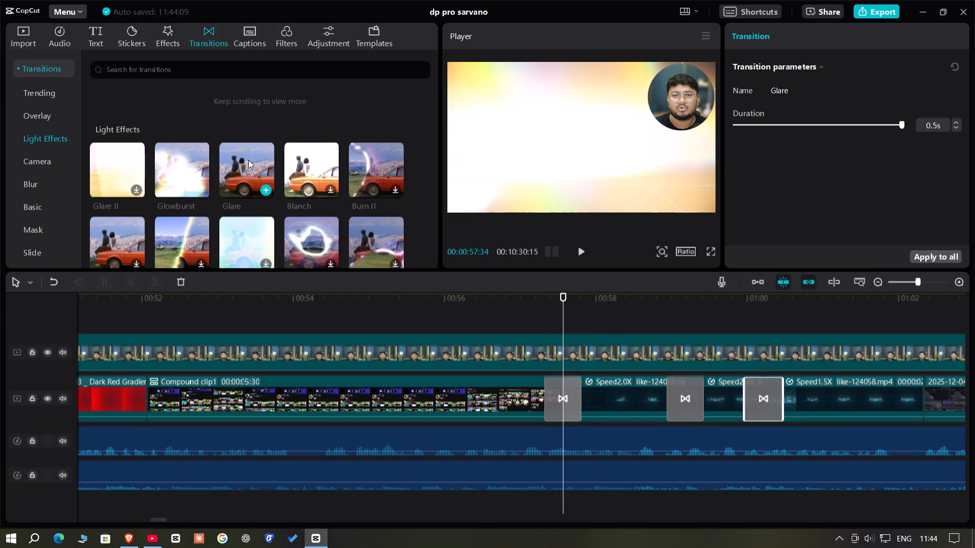
Add a Glare transition between the Speed1.5X like-124058 clip and the 2025-12-04 clip that follows it.
left_click_drag(248, 160, 912, 401)
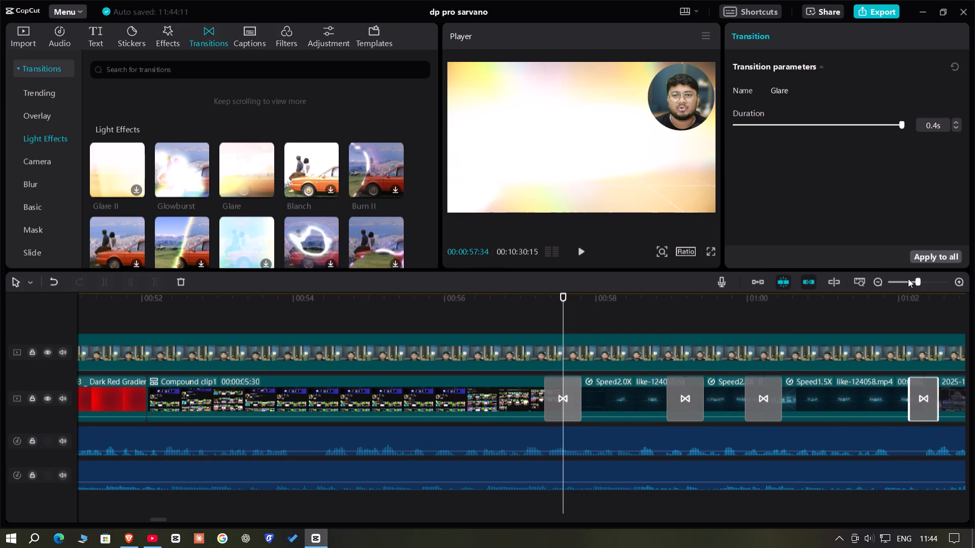
Add Glare transitions at both ends of the Speed1.3X from_raw_data clip near 01:40, between the two dp pro sarvano screen clips.
left_click(914, 281)
left_click(763, 326)
left_click_drag(763, 326, 528, 320)
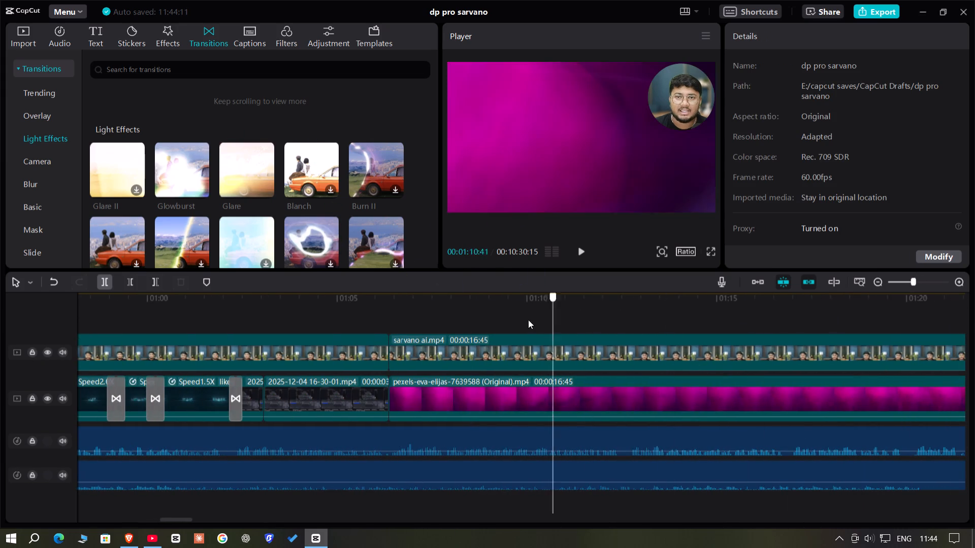
left_click_drag(528, 320, 524, 321)
left_click(907, 283)
left_click(624, 335)
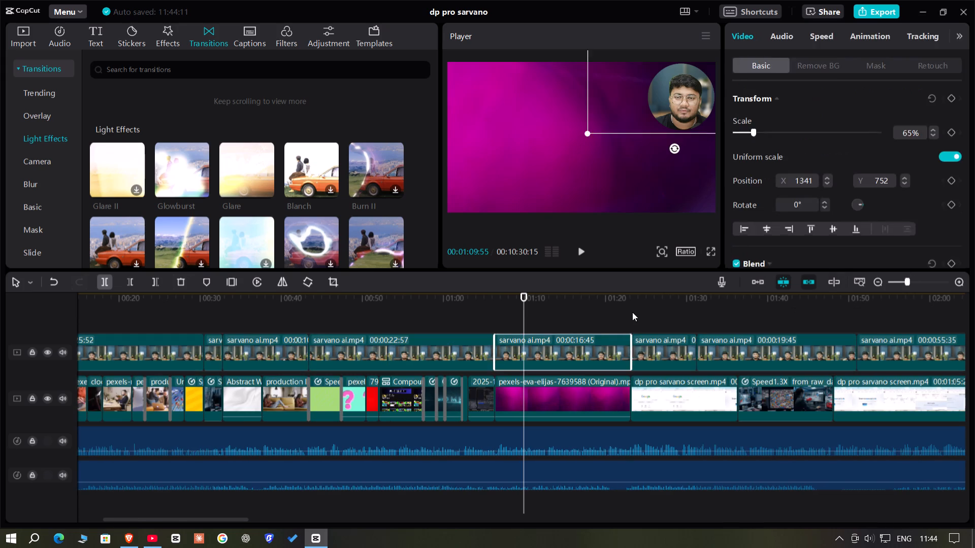
left_click(633, 312)
left_click_drag(633, 312, 792, 319)
left_click_drag(253, 169, 276, 186)
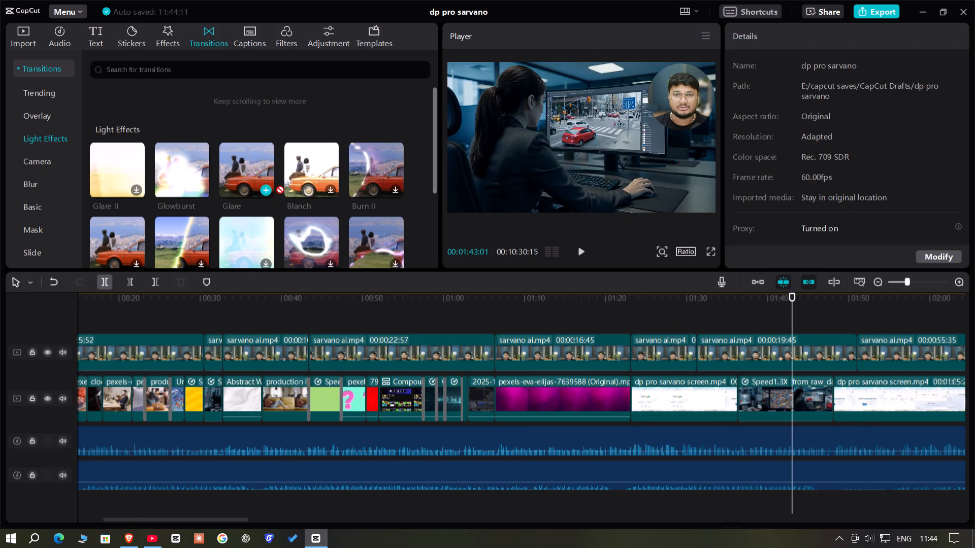
left_click_drag(276, 186, 732, 397)
left_click_drag(259, 167, 834, 423)
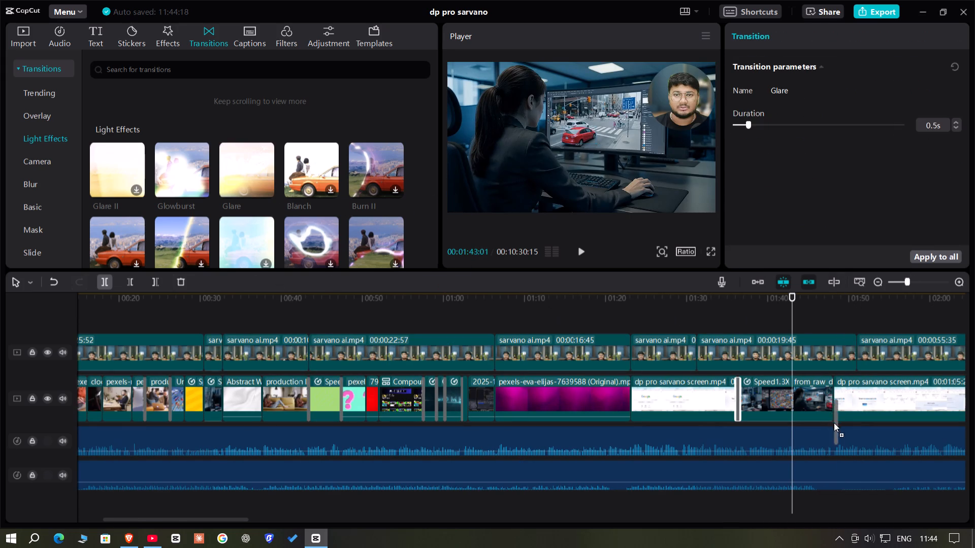
left_click_drag(834, 423, 834, 397)
Add Glare transitions at both ends of the guess (14).mp4 office clip near 04:20.
left_click(910, 309)
left_click_drag(908, 309, 974, 309)
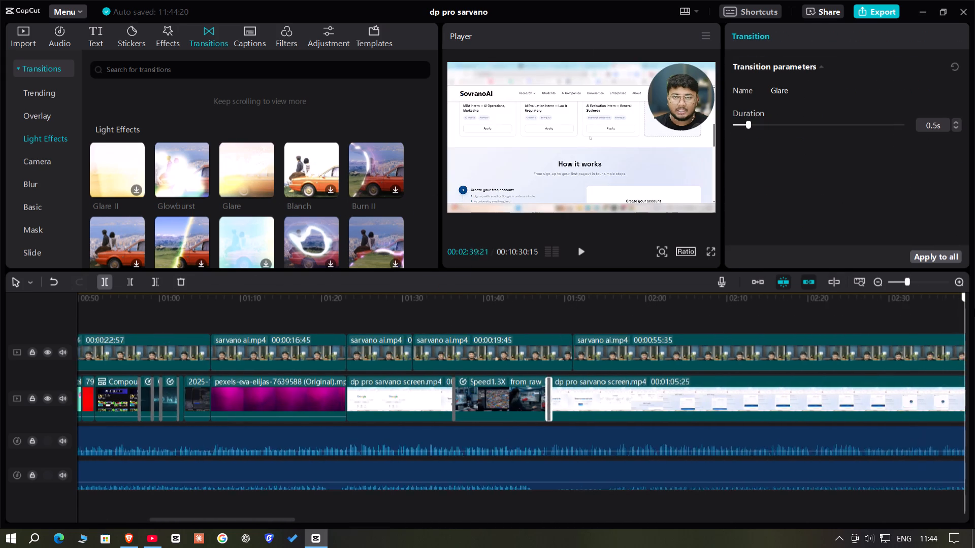
left_click_drag(974, 309, 974, 341)
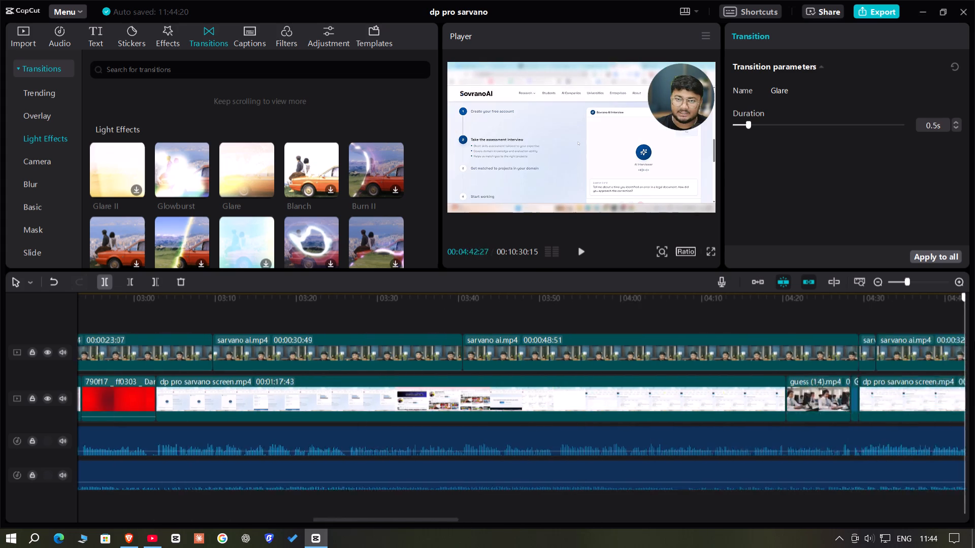
left_click_drag(974, 341, 588, 358)
left_click_drag(248, 170, 309, 228)
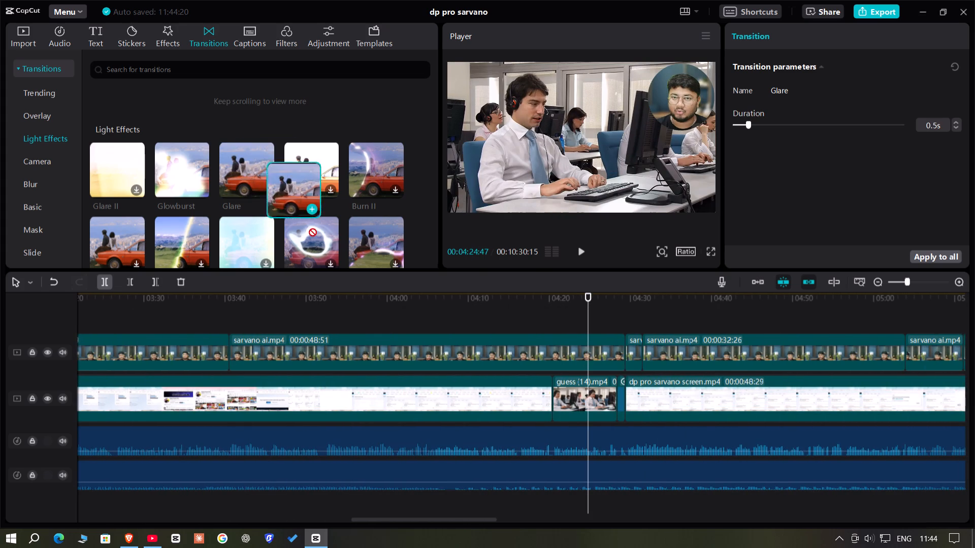
left_click_drag(309, 228, 543, 393)
left_click_drag(259, 174, 566, 351)
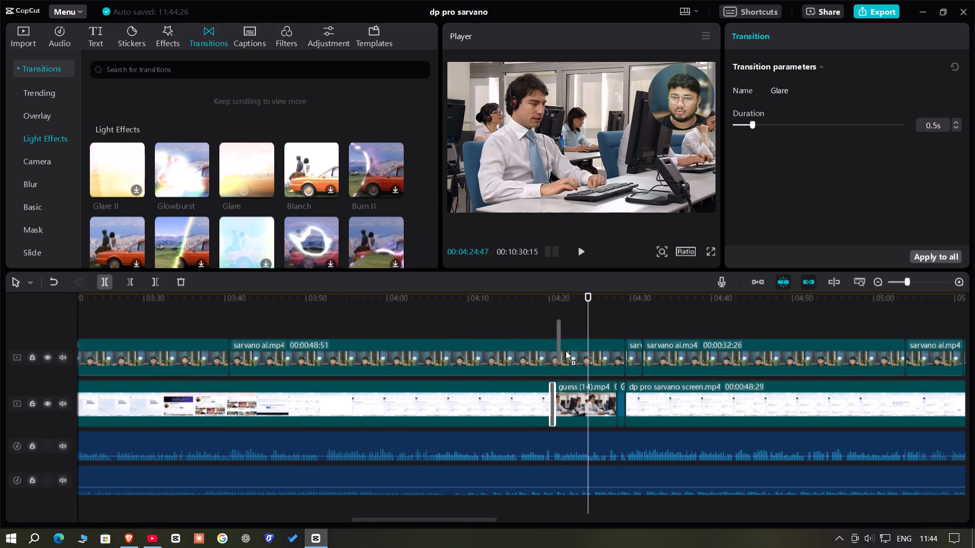
left_click_drag(566, 351, 610, 407)
Add Glare transitions between the three short Speed2.0X flag and map clips near 05:18.
left_click(717, 309)
left_click_drag(717, 309, 827, 332)
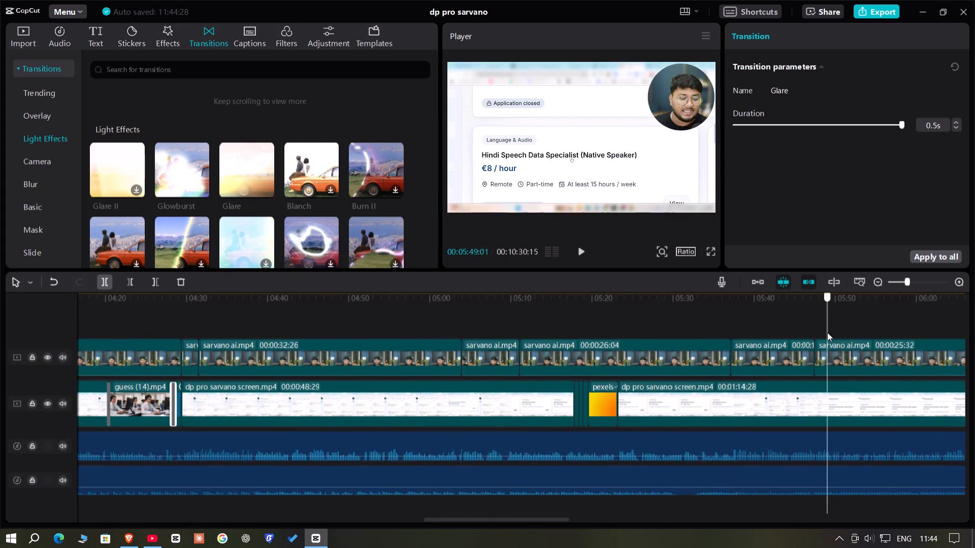
left_click_drag(827, 332, 461, 373)
left_click(920, 279)
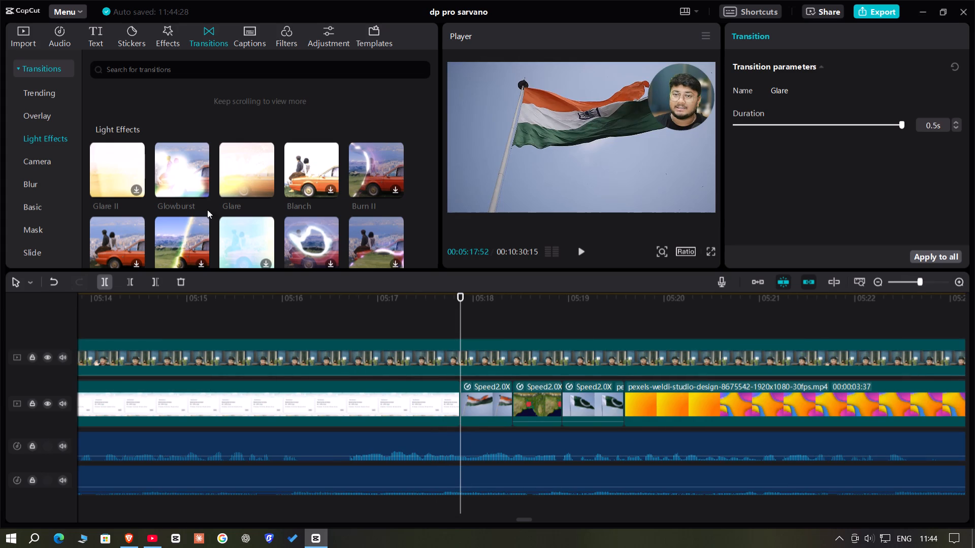
left_click_drag(227, 173, 495, 400)
left_click_drag(234, 150, 527, 373)
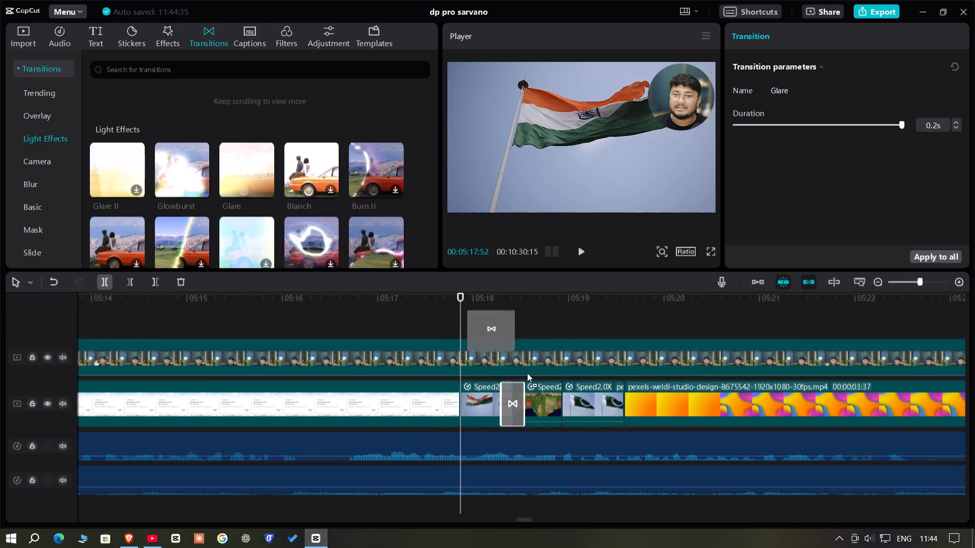
left_click_drag(527, 373, 540, 408)
Add Glare transitions at both ends of the Speed1.3X from_raw_data clip that starts near 07:06.
left_click(702, 312)
left_click_drag(702, 312, 931, 328)
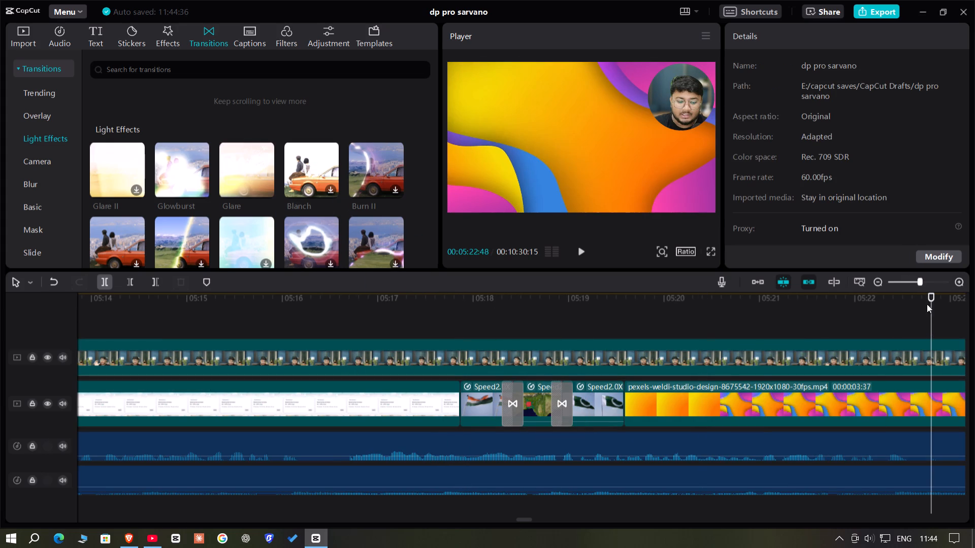
left_click(911, 281)
left_click(847, 312)
left_click_drag(847, 312, 665, 317)
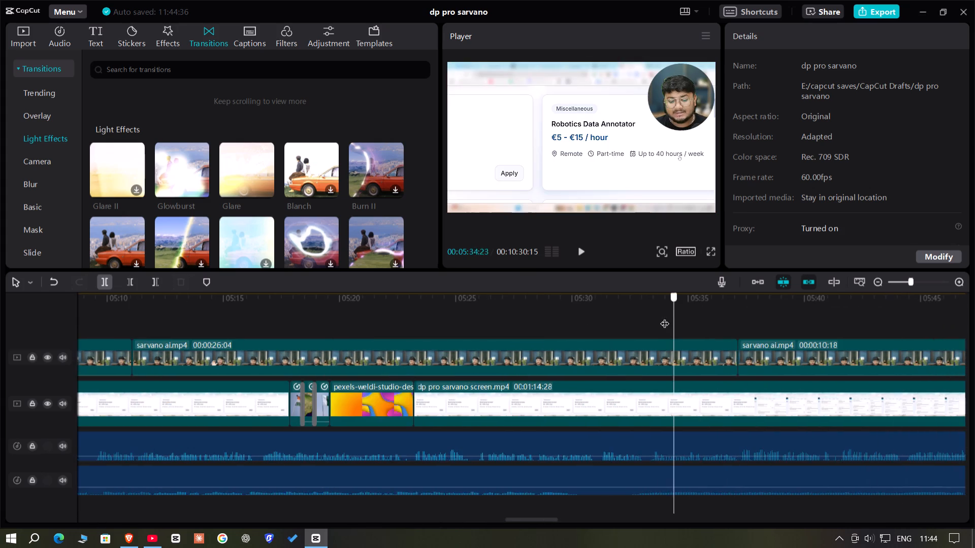
left_click_drag(665, 317, 681, 321)
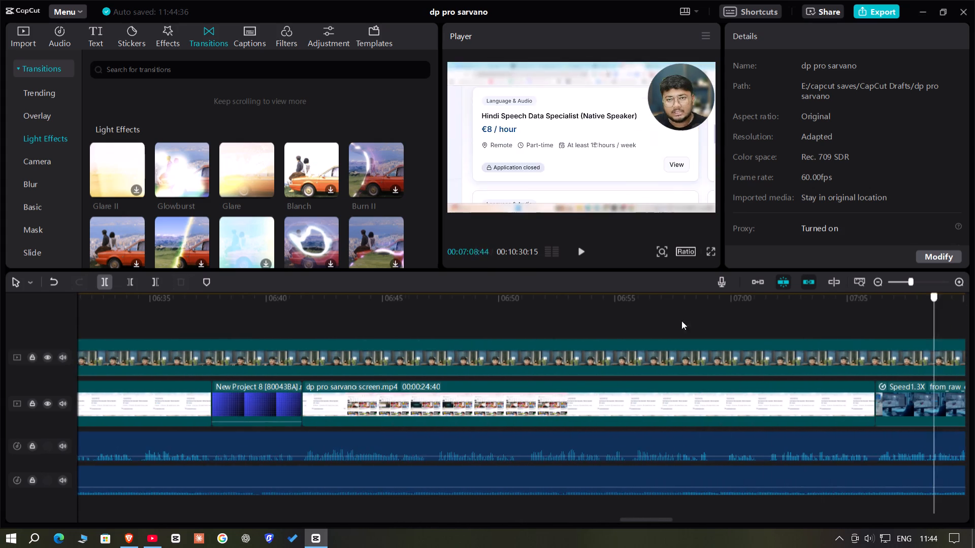
left_click_drag(681, 321, 470, 331)
left_click_drag(239, 173, 334, 357)
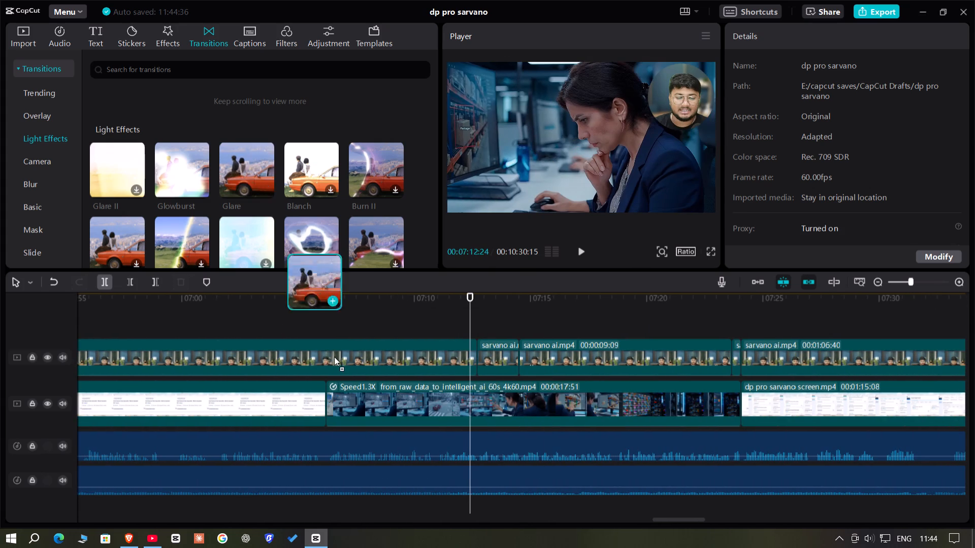
left_click_drag(334, 357, 317, 415)
left_click_drag(247, 176, 745, 405)
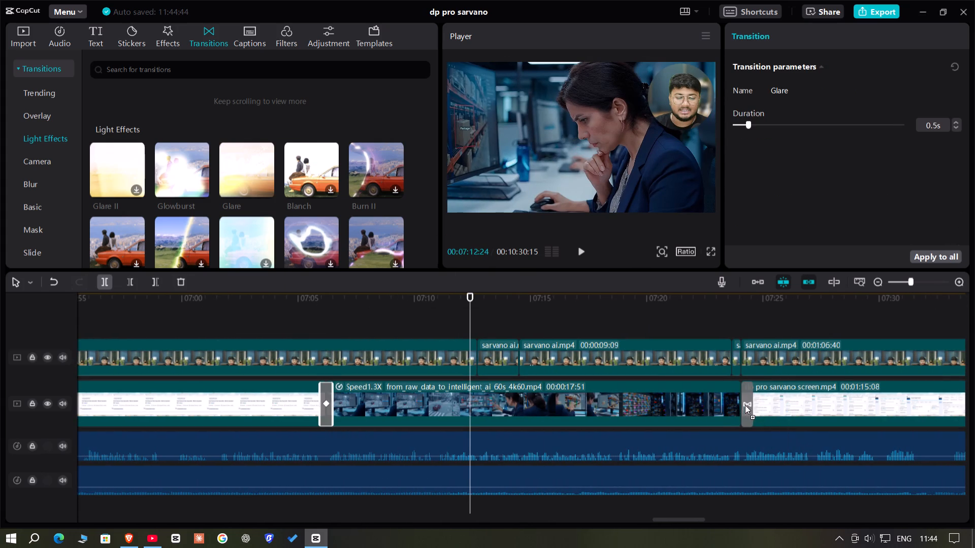
left_click_drag(745, 405, 753, 405)
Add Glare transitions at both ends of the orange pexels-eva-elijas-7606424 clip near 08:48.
left_click(747, 314)
left_click_drag(747, 314, 974, 346)
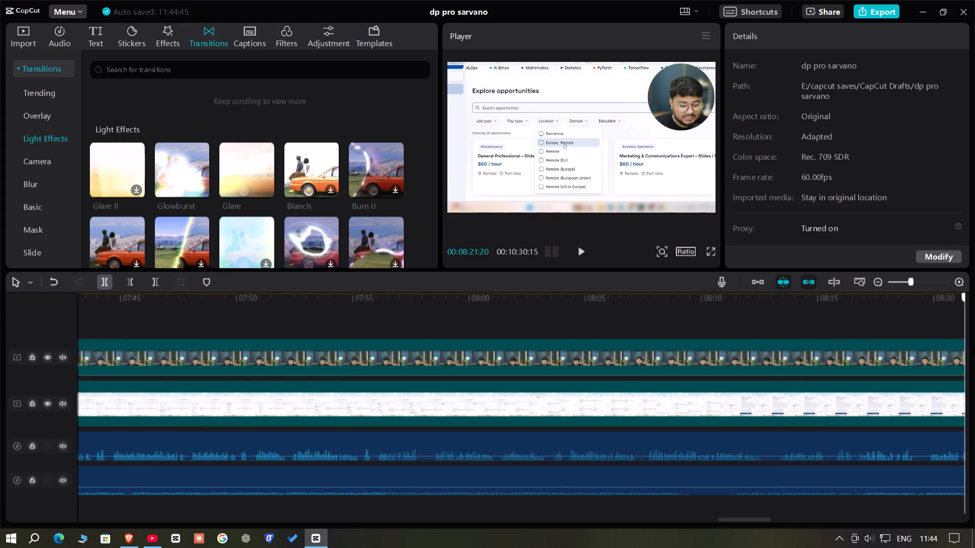
left_click_drag(974, 346, 273, 381)
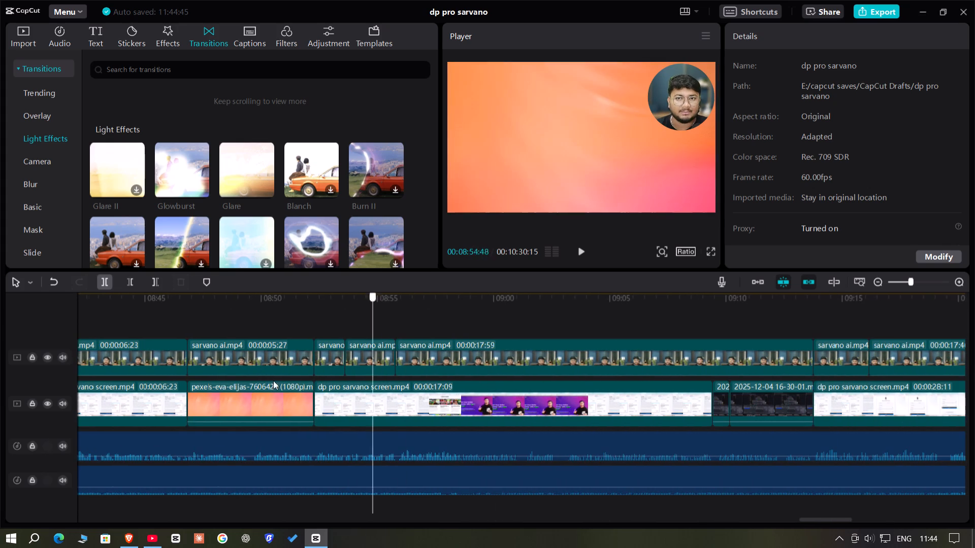
left_click_drag(273, 381, 221, 383)
left_click_drag(231, 159, 179, 404)
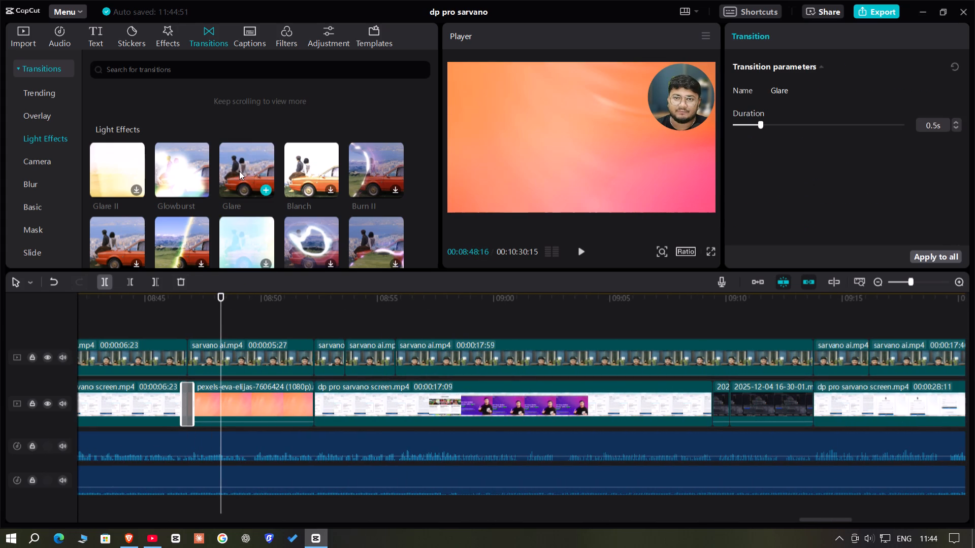
left_click_drag(239, 170, 308, 412)
left_click(494, 316)
left_click_drag(494, 316, 974, 313)
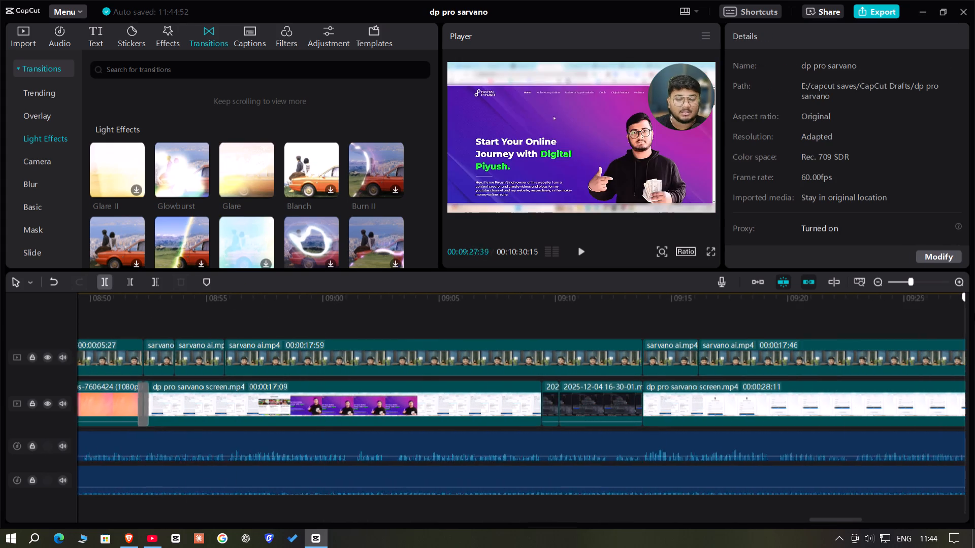
left_click_drag(974, 313, 952, 311)
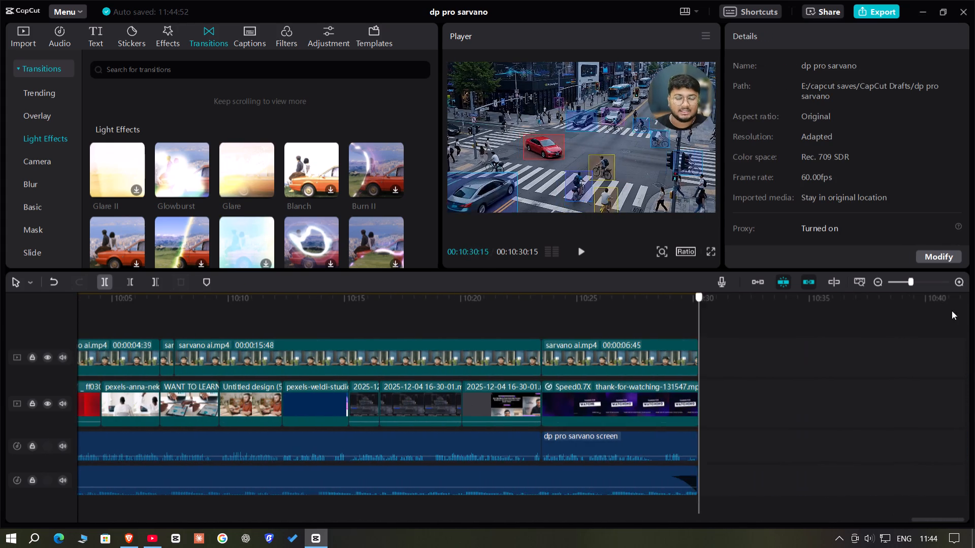
left_click_drag(952, 311, 356, 309)
left_click_drag(244, 166, 459, 333)
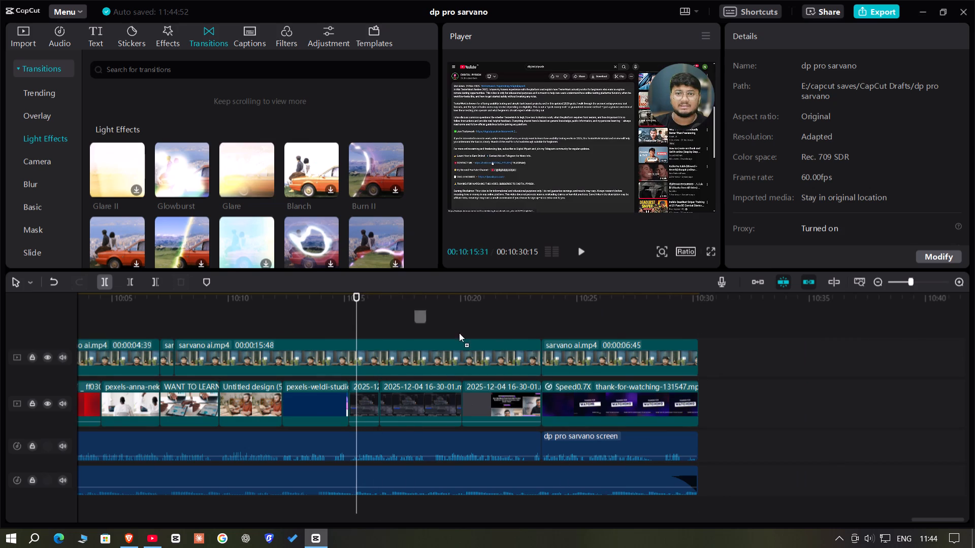
left_click_drag(459, 333, 541, 403)
Add Glare transitions at both ends of the red 790f17 gradient clip near 10:02, bordering the screen recording and the pexels-anna clip.
left_click(491, 306)
left_click_drag(491, 306, 0, 331)
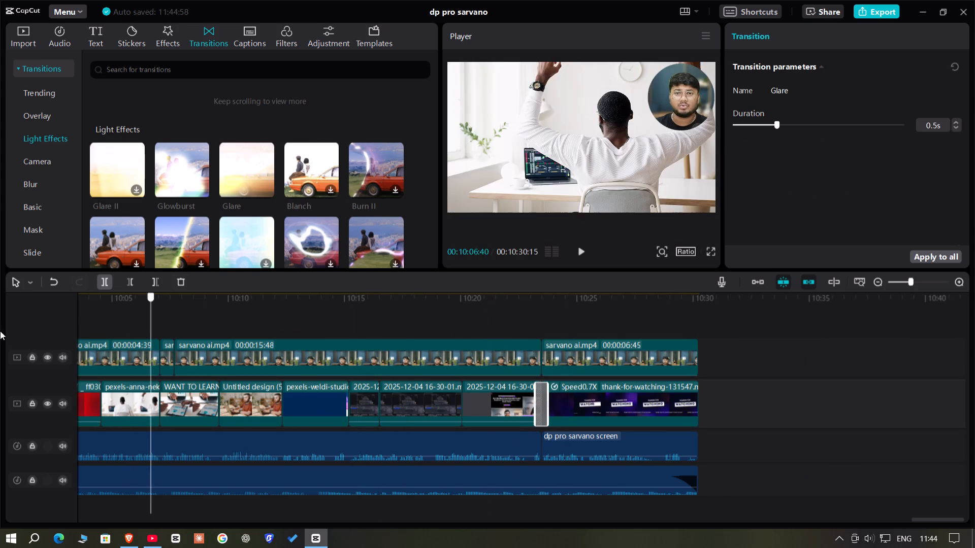
left_click_drag(0, 331, 656, 402)
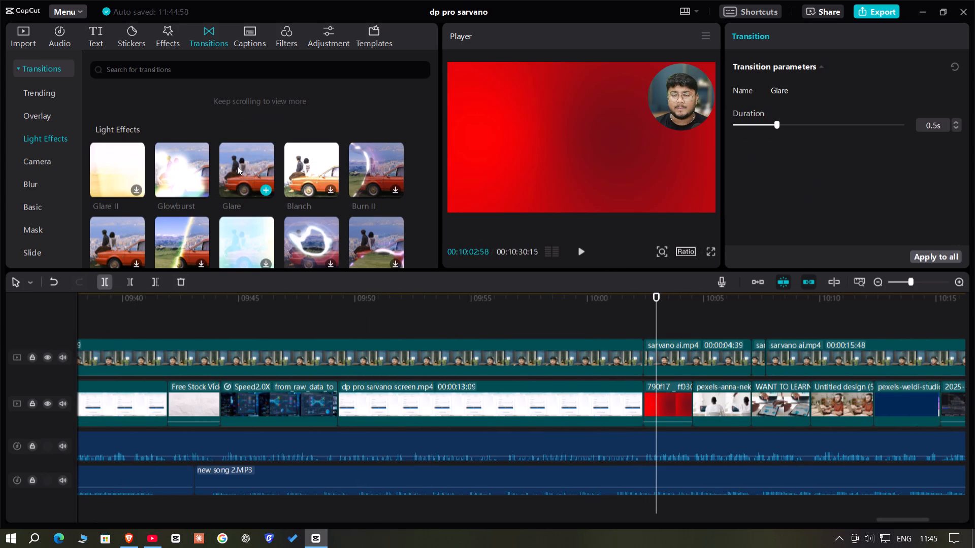
left_click_drag(238, 166, 641, 412)
left_click_drag(244, 168, 710, 416)
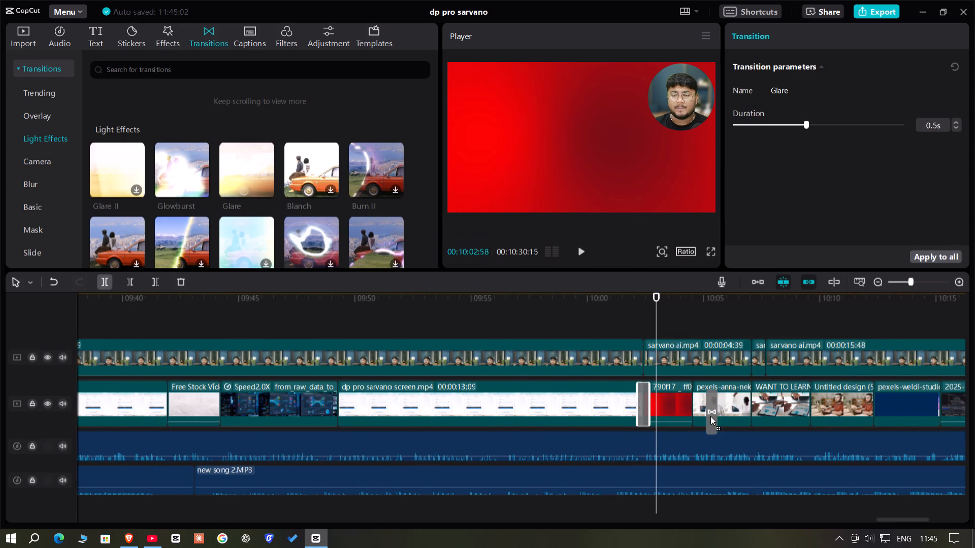
left_click_drag(710, 416, 693, 409)
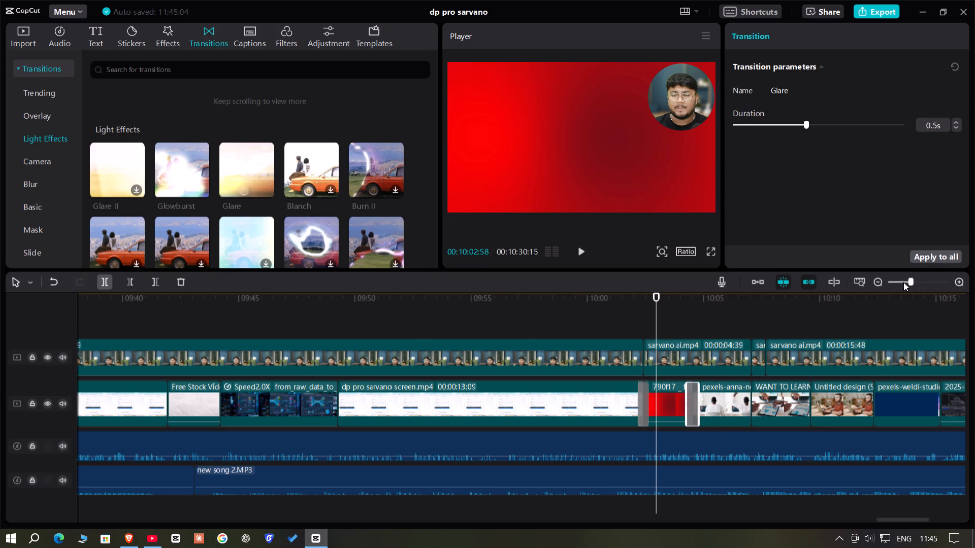
Move the playhead to the start of the first Glare transition, at 00:00:08:21, and import a camera sound from the Camera Flash folder.
left_click(903, 282)
left_click(592, 318)
left_click_drag(592, 318, 0, 361)
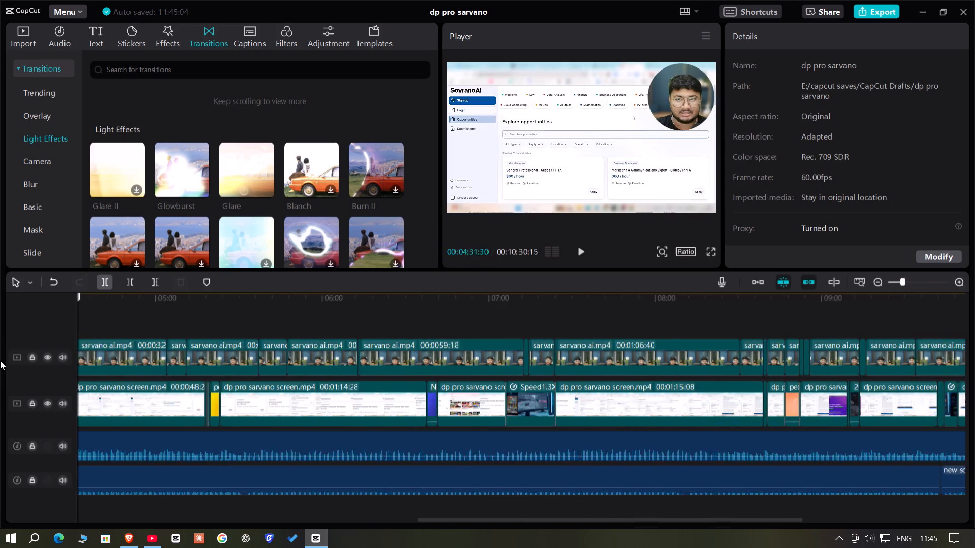
left_click_drag(0, 361, 0, 375)
left_click(920, 283)
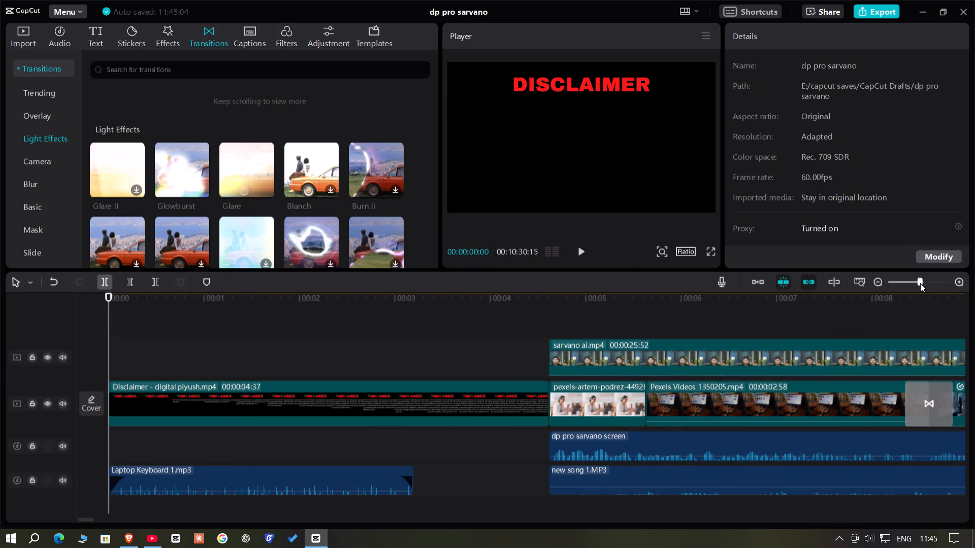
left_click(561, 305)
left_click_drag(561, 305, 286, 314)
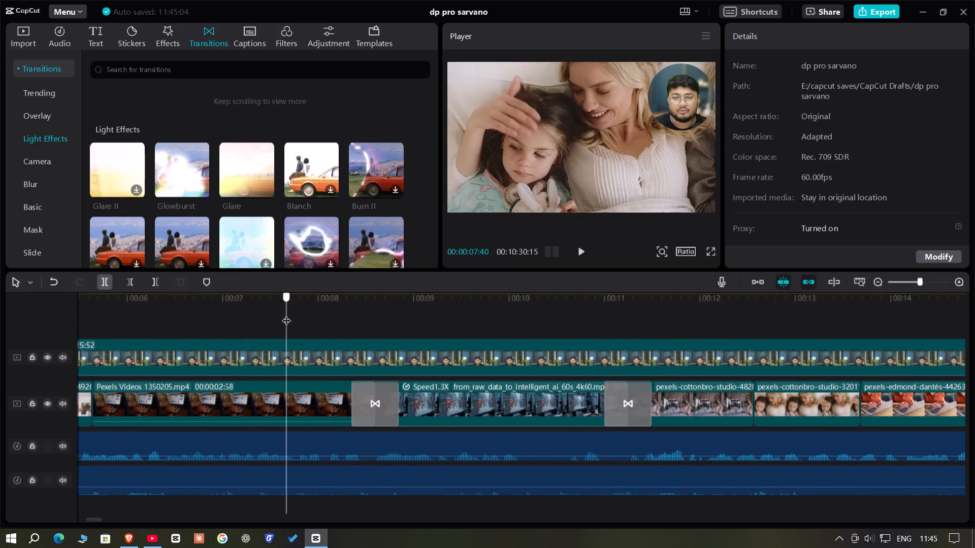
left_click_drag(286, 314, 355, 325)
left_click(28, 43)
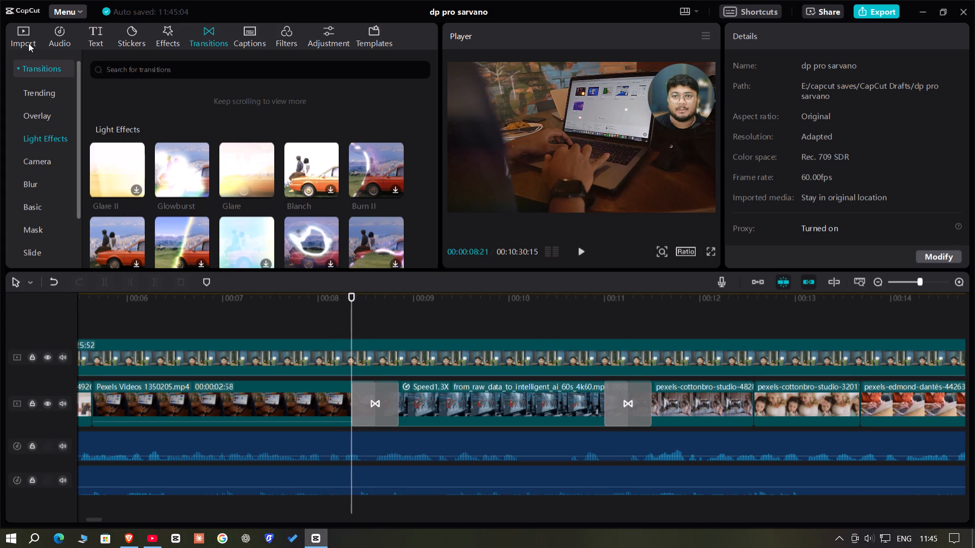
left_click(123, 88)
left_click(199, 33)
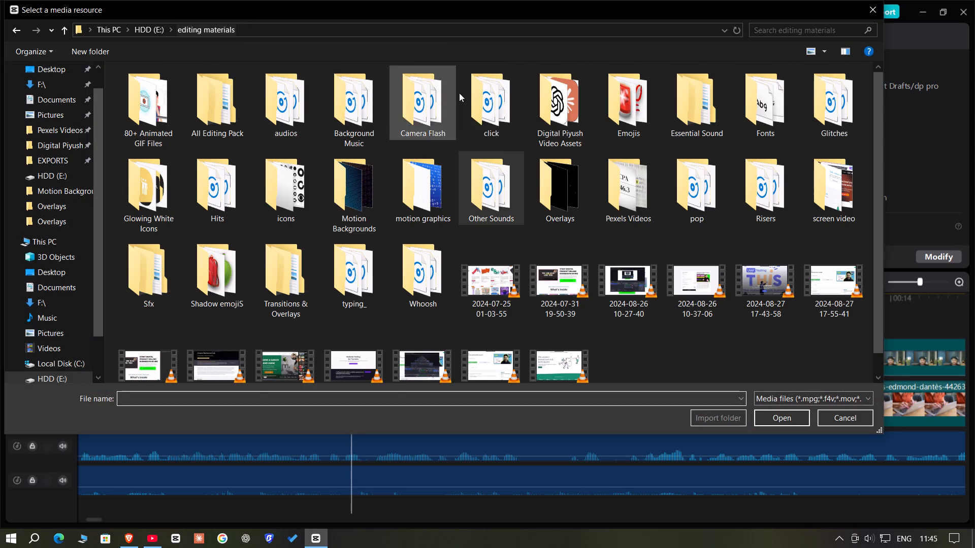
double_click(234, 106)
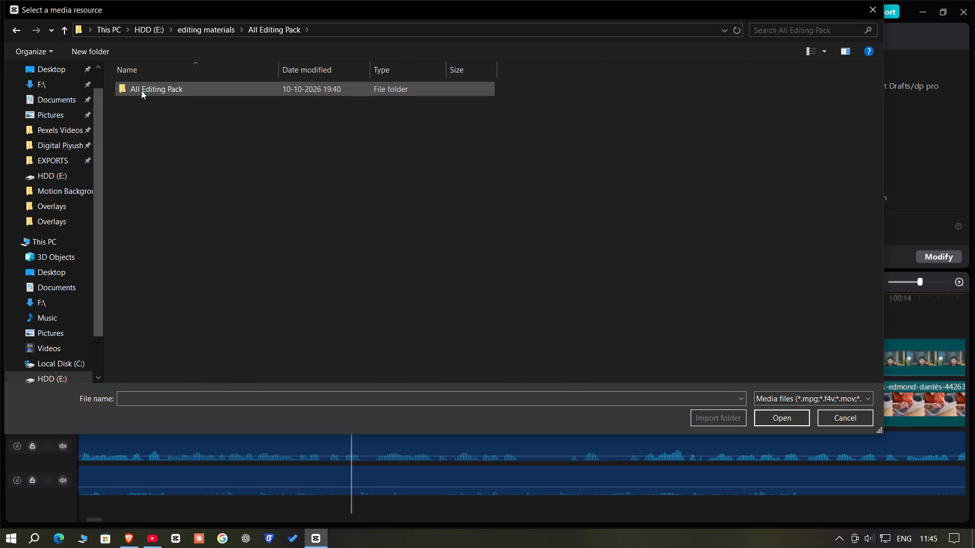
left_click(8, 28)
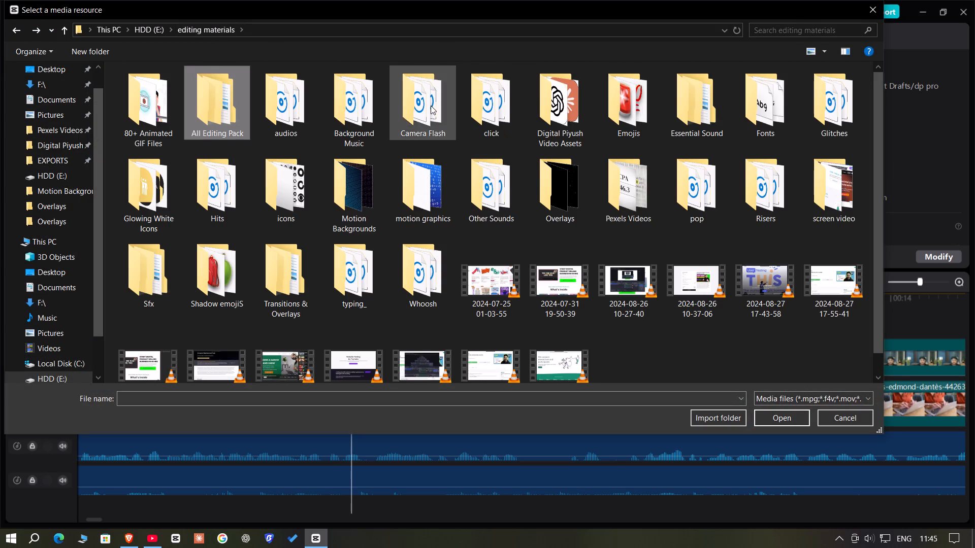
double_click(427, 104)
double_click(212, 86)
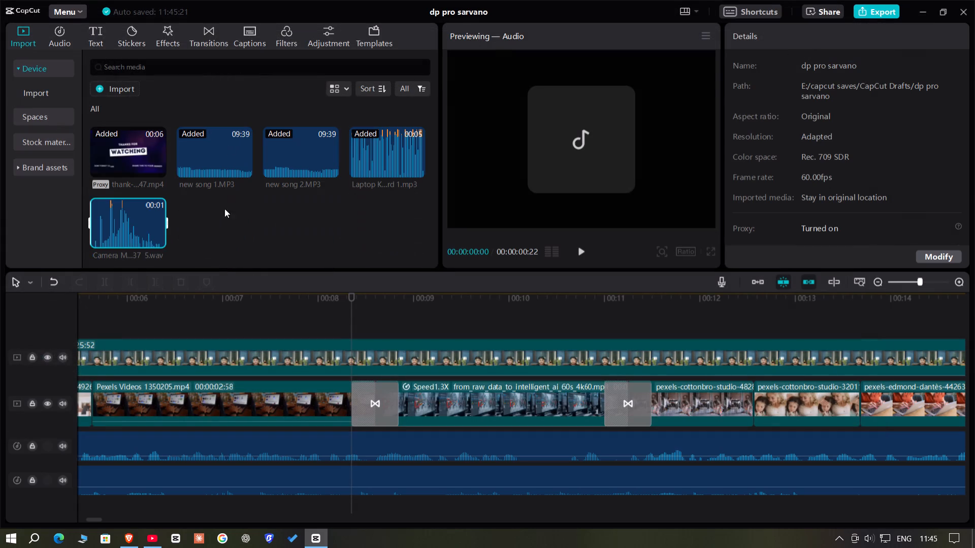
Place the camera sound on a new audio track at the first Glare transition and trim its start at the 00:00:08:21 playhead.
left_click_drag(138, 222, 348, 508)
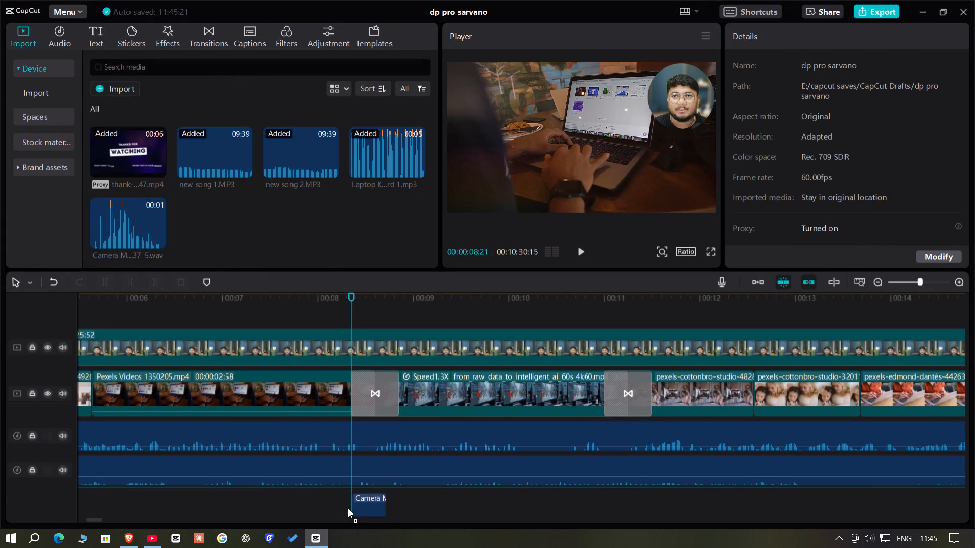
left_click(929, 279)
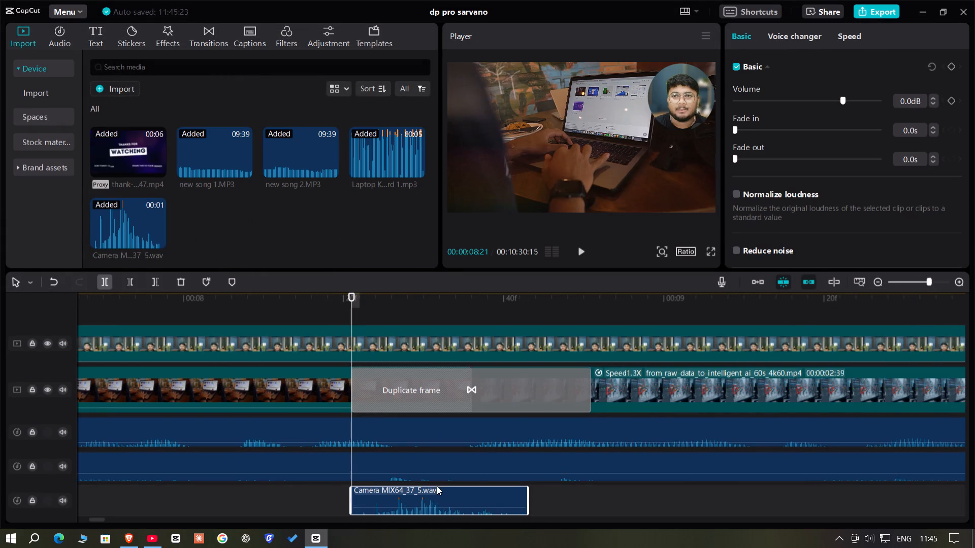
left_click_drag(430, 495, 411, 496)
left_click(126, 280)
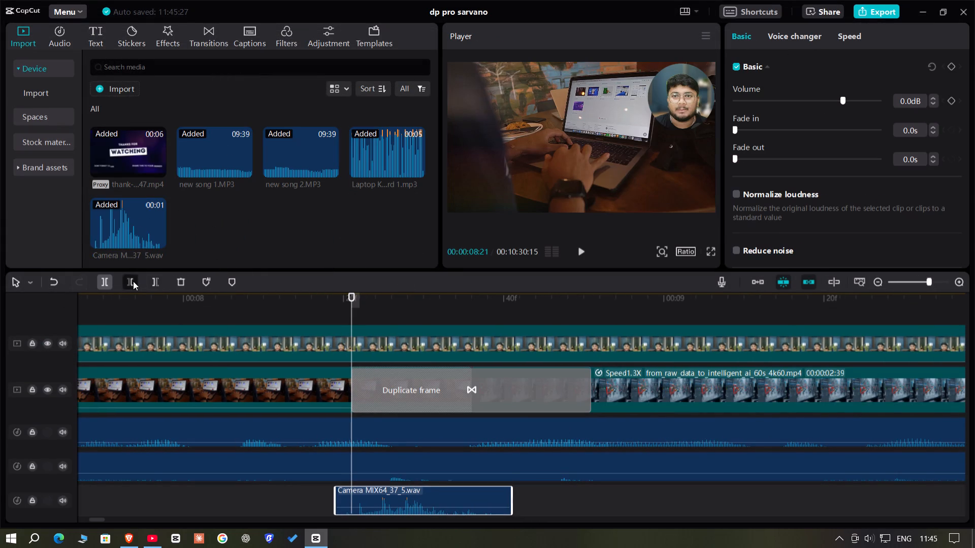
Lower the camera sound's volume to -9.7 dB.
left_click(833, 98)
left_click_drag(833, 99, 823, 102)
Copy the trimmed camera sound and paste it at the start of the second Glare transition, near 00:11.
right_click(409, 507)
left_click(461, 323)
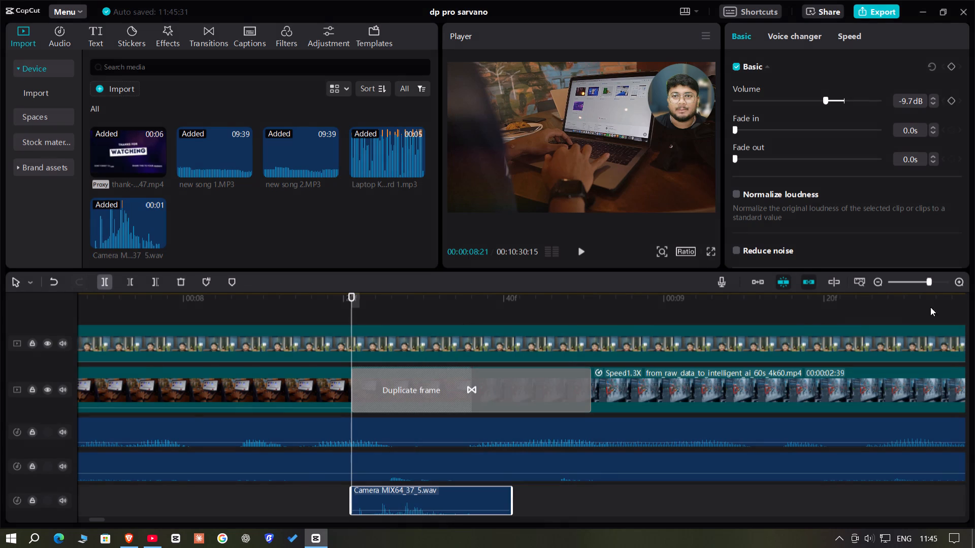
left_click(914, 284)
left_click(442, 314)
left_click_drag(444, 313, 463, 320)
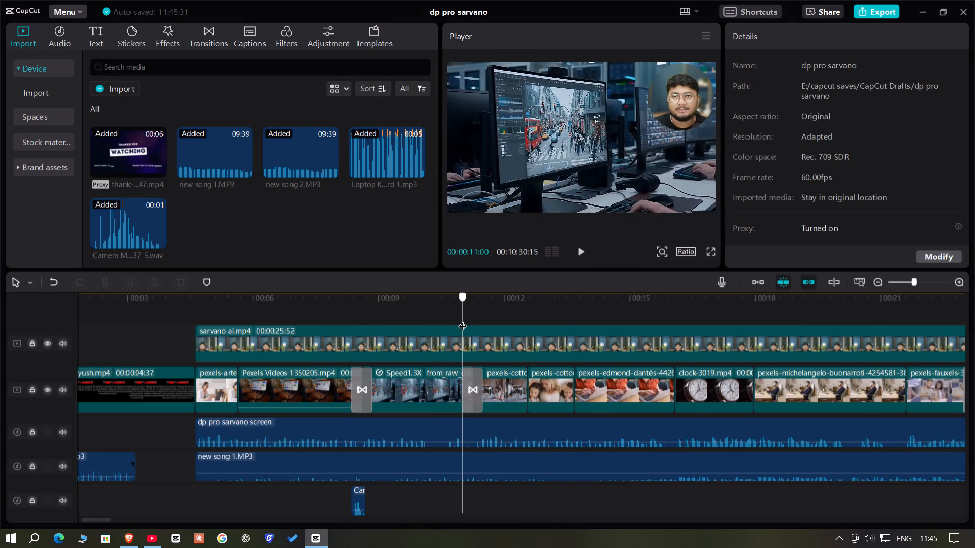
left_click_drag(463, 320, 543, 305)
key("ctrl+v")
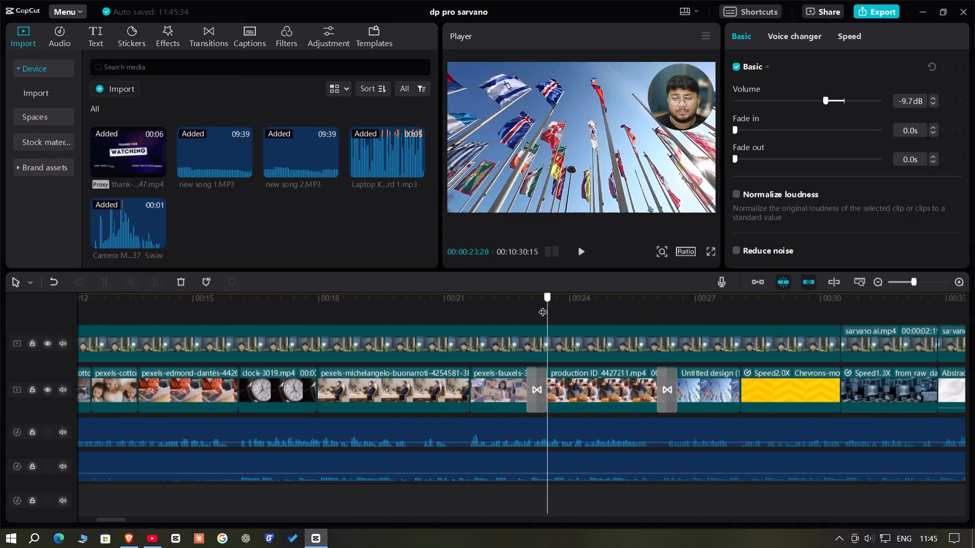
Paste the camera sound at the Glare transitions on both ends of the production ID_4427211 clip, near 00:23 and 00:26.
left_click_drag(543, 305, 974, 311)
key("ctrl+v")
key("ctrl+v")
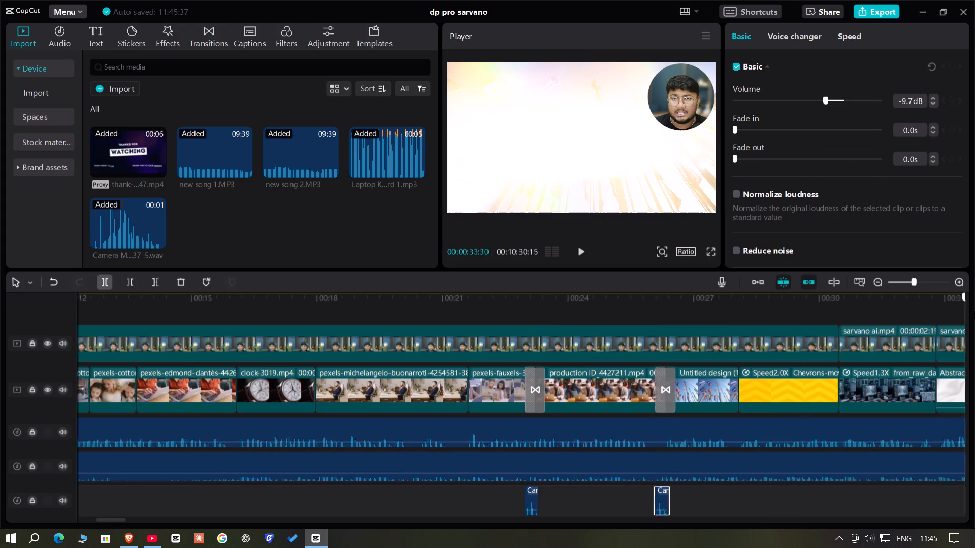
Paste the camera sound at the Glare transitions on both ends of the green Small-waves clip, near 00:43 and 00:47.
left_click_drag(974, 311, 547, 317)
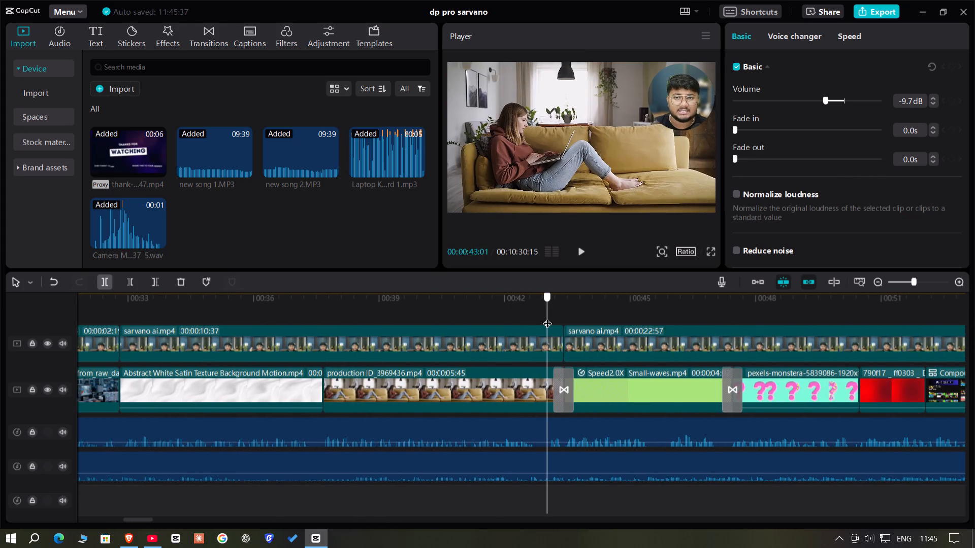
left_click_drag(547, 317, 721, 335)
key("ctrl+v")
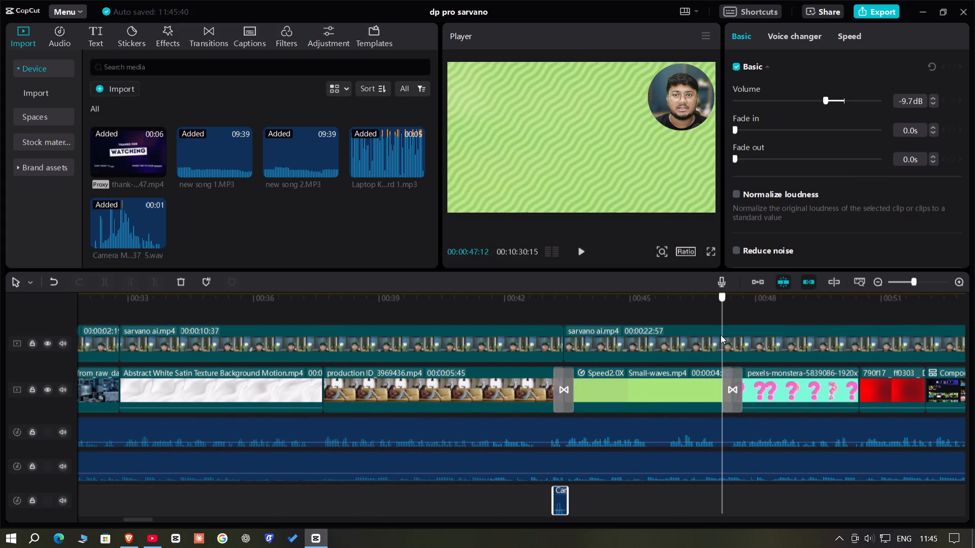
left_click_drag(721, 335, 696, 324)
key("ctrl+v")
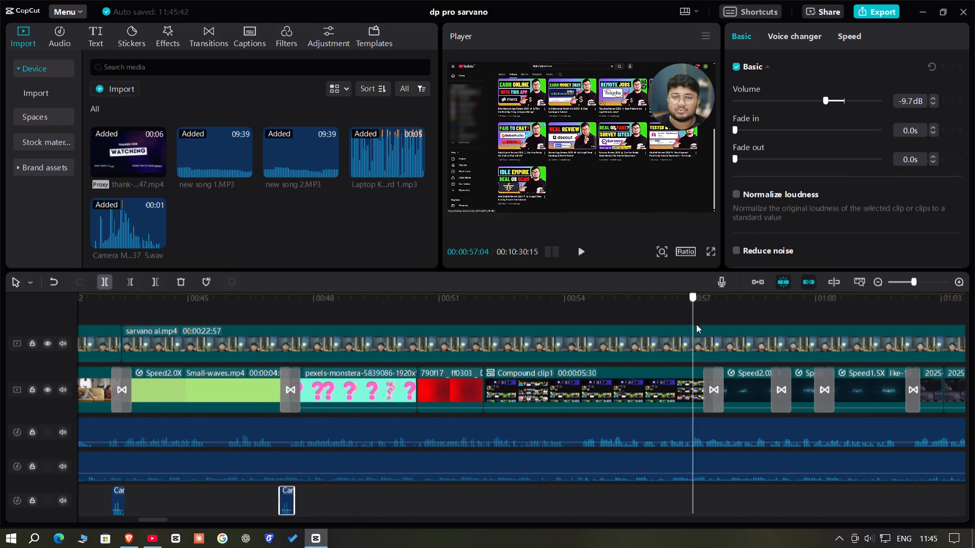
Paste the camera sound at the three Glare transitions after Compound clip1, near 00:57, 00:59 and 01:00.
left_click_drag(696, 324, 772, 336)
key("ctrl+v")
key("ctrl+v")
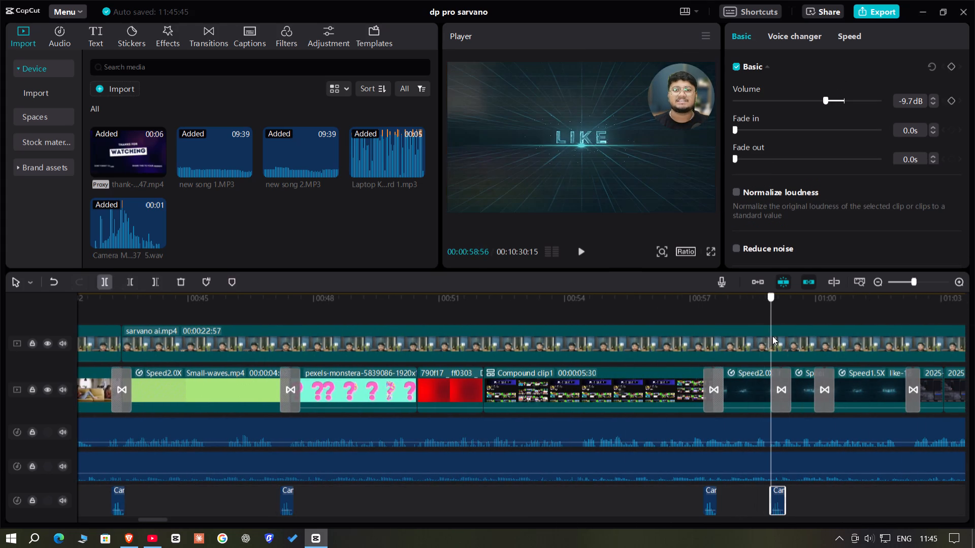
left_click_drag(772, 336, 909, 349)
key("ctrl+v")
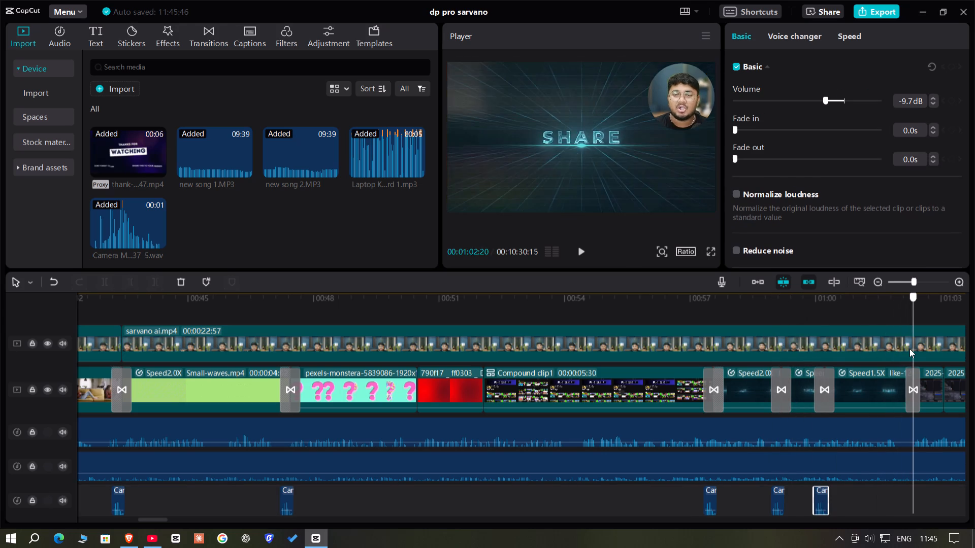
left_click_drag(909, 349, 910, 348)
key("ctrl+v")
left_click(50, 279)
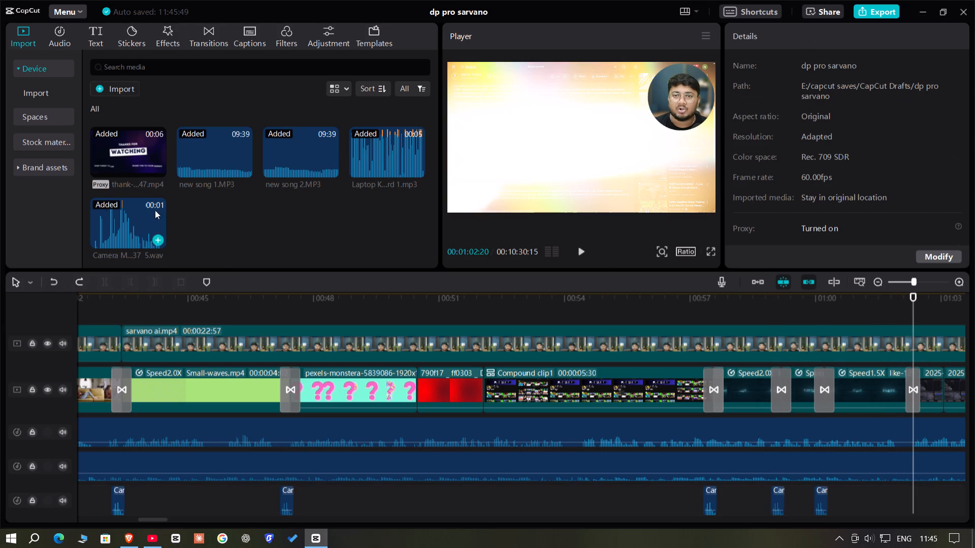
Paste the camera sound at 00:01:02:09, at the start of the Glare transition following the Speed1.5X like clip.
left_click(890, 307)
left_click_drag(890, 307, 908, 315)
key("ctrl+v")
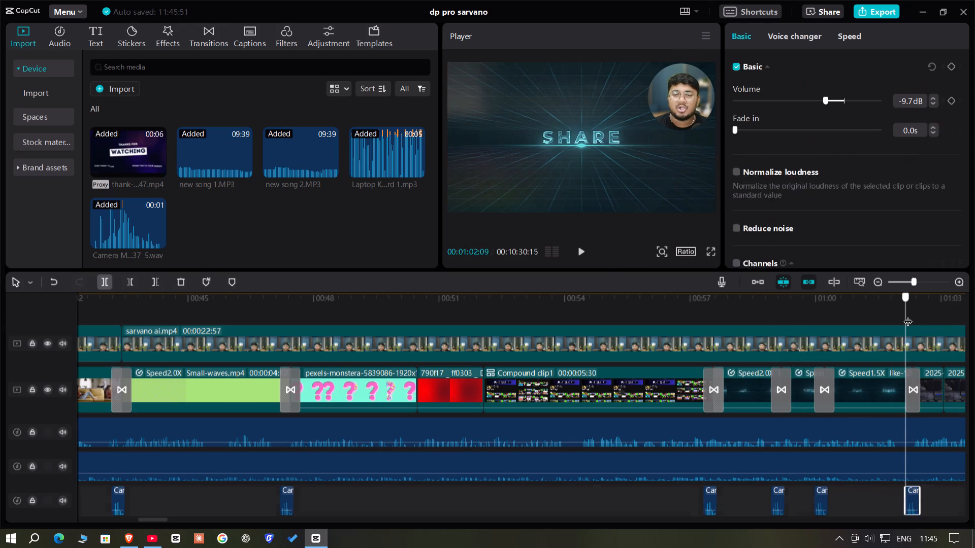
Paste the camera sound at the Glare transitions on both ends of the Speed1.3X from_raw_data clip, near 01:36 and 01:48.
left_click_drag(908, 315, 958, 312)
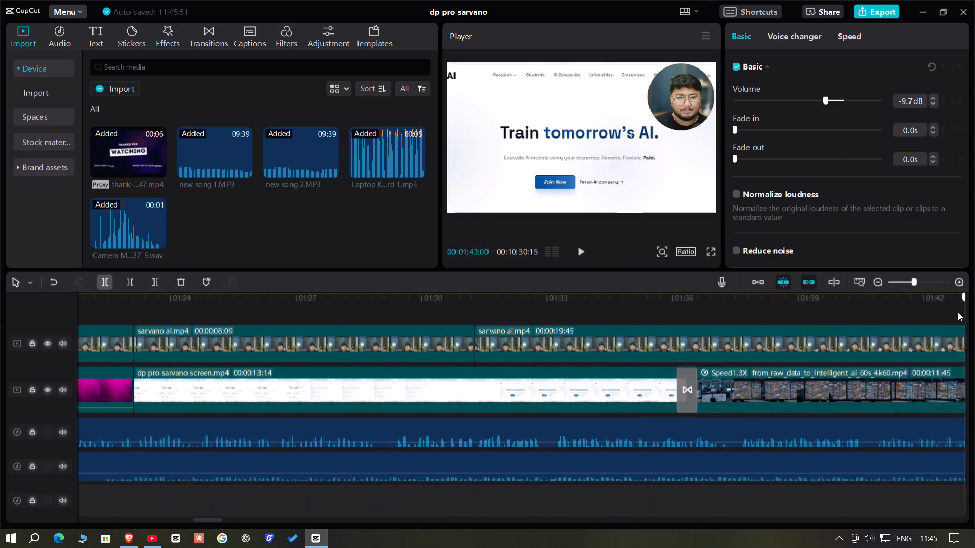
left_click_drag(958, 312, 270, 306)
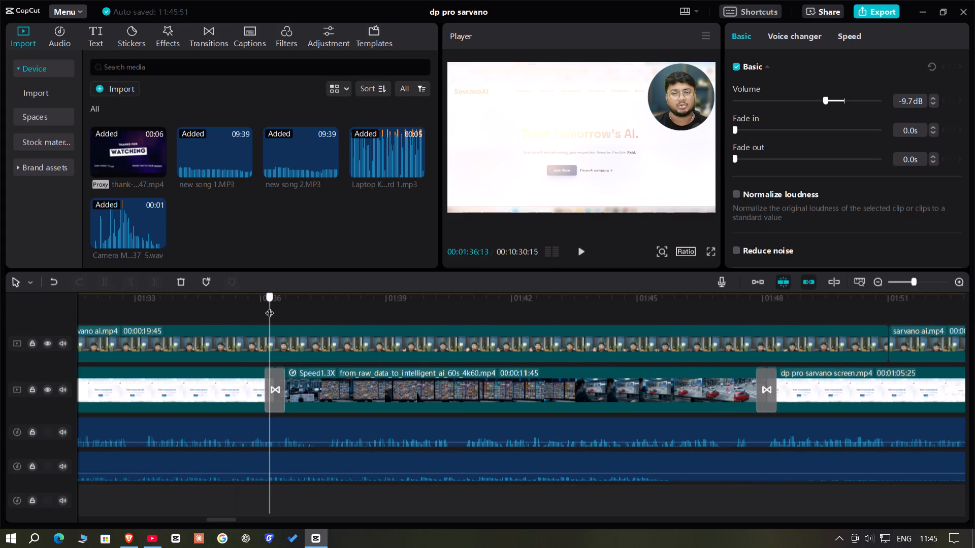
left_click_drag(270, 306, 751, 326)
key("ctrl+v")
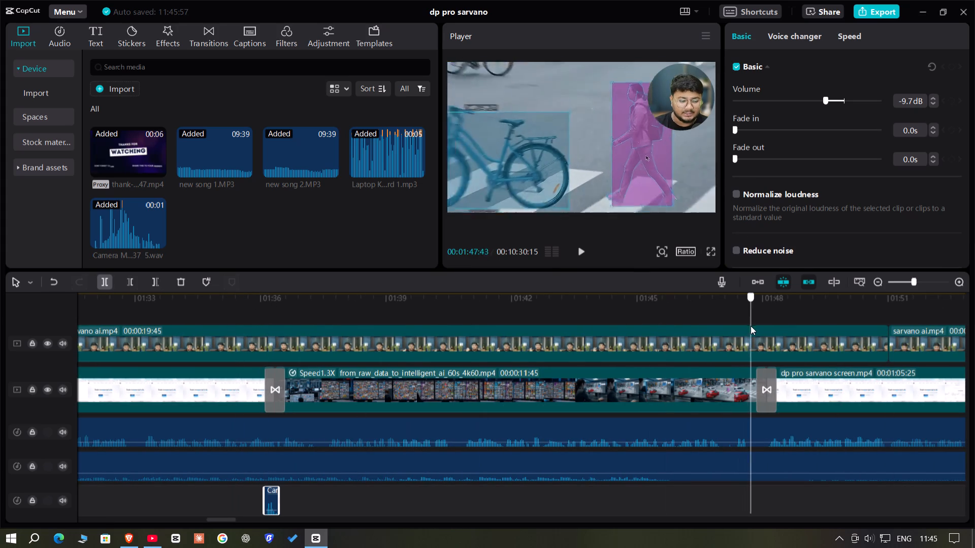
left_click_drag(751, 326, 974, 346)
key("ctrl+v")
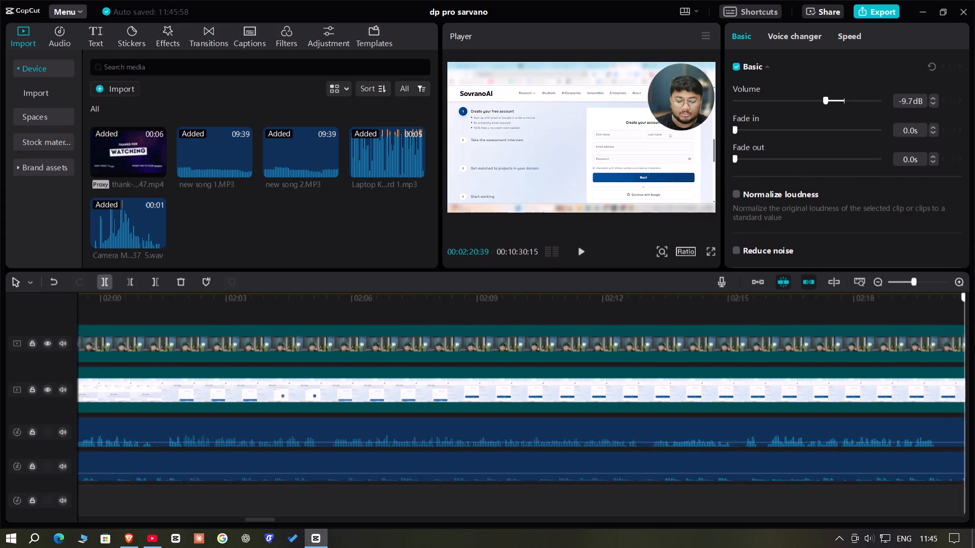
Paste the camera sound at the Glare transitions on both ends of the guess (14) clip, at about 04:20 and 04:28.
left_click_drag(974, 346, 974, 346)
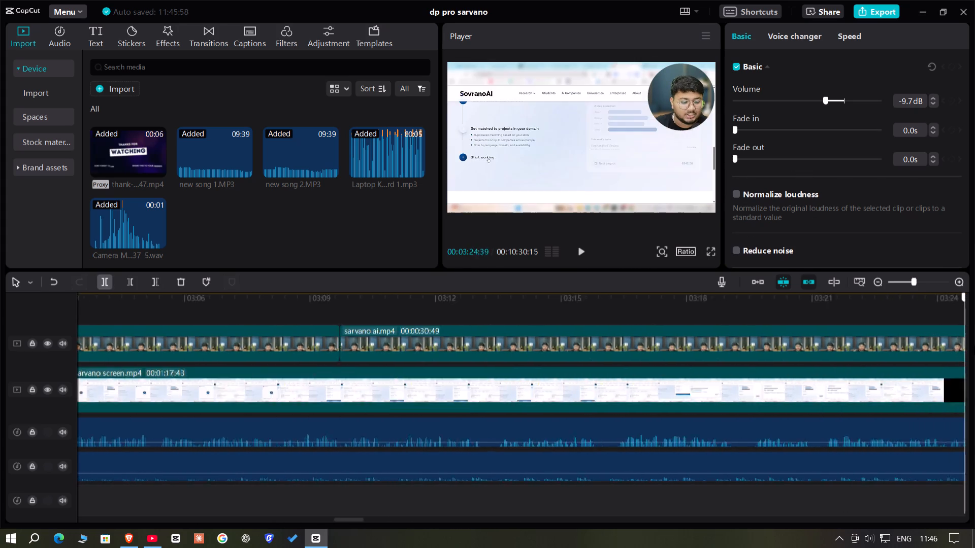
left_click_drag(974, 346, 0, 277)
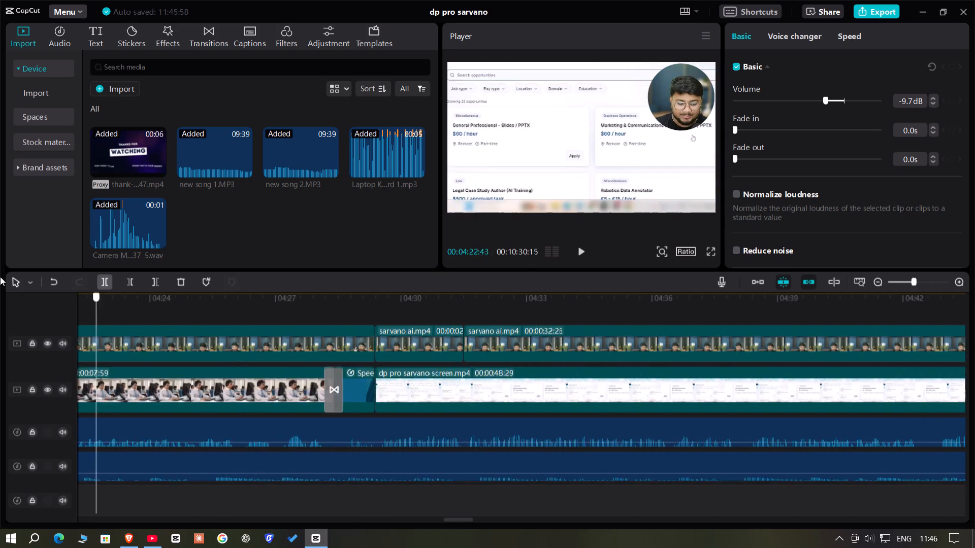
left_click_drag(0, 277, 332, 286)
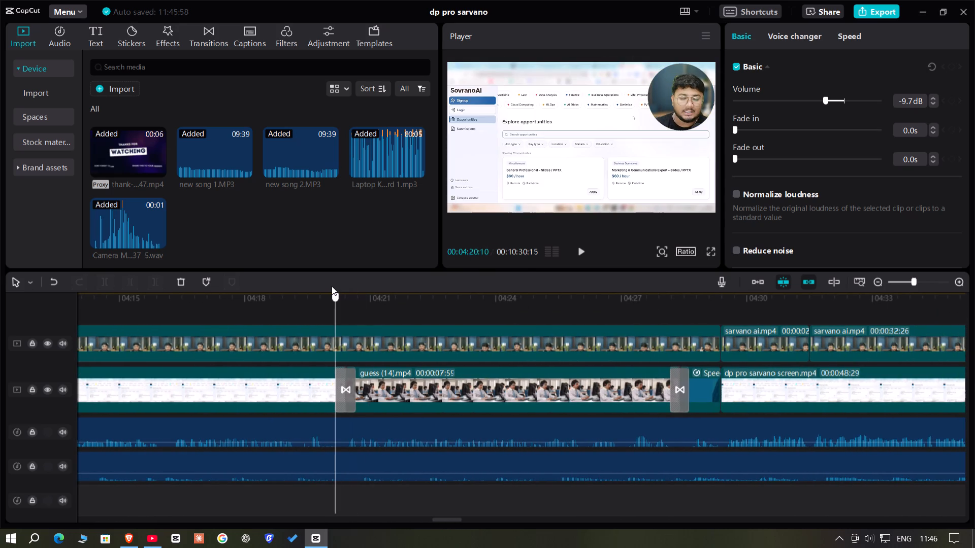
left_click_drag(332, 286, 672, 289)
key("ctrl+v")
key("ctrl+v")
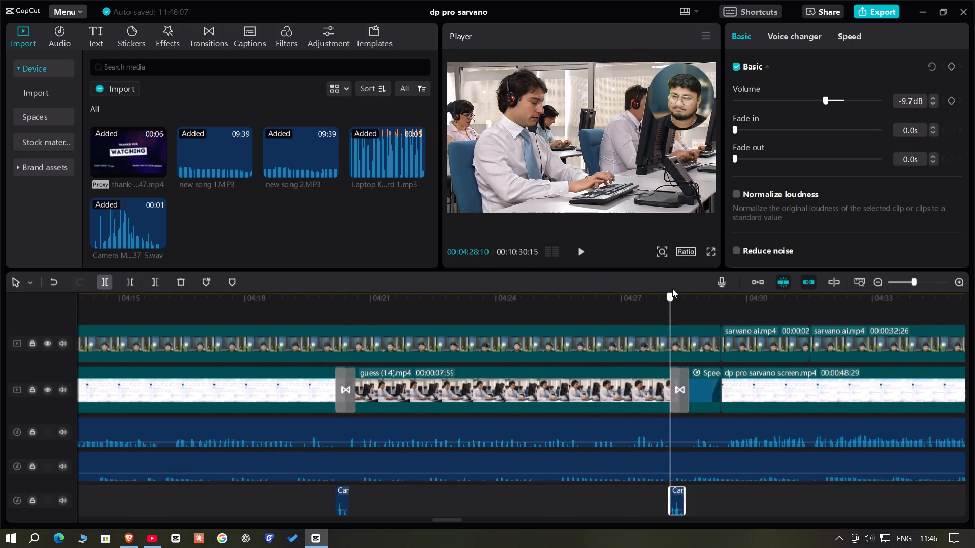
Paste the camera sound at both Glare transitions between the three short clips before the pexels-weldi-studio clip, near 05:18.
left_click_drag(672, 289, 974, 324)
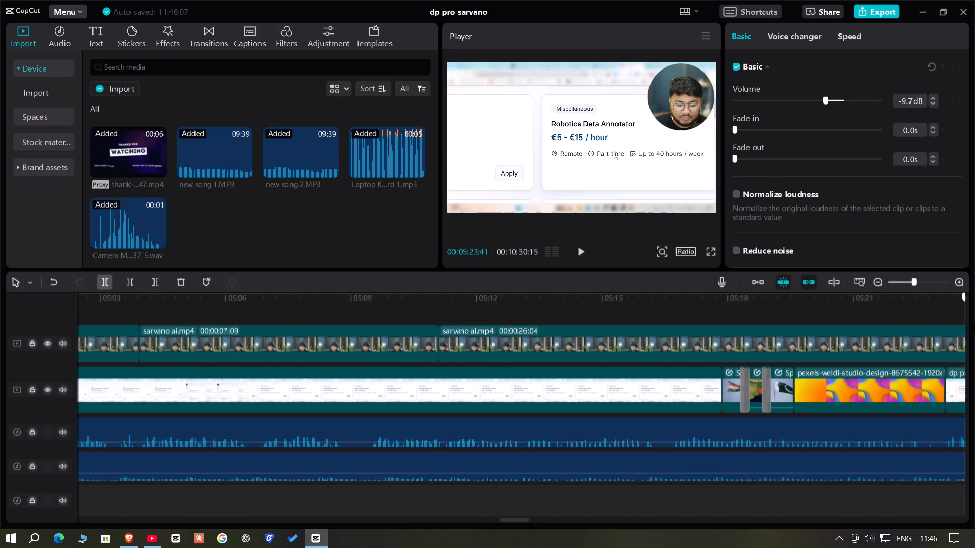
left_click_drag(974, 324, 492, 334)
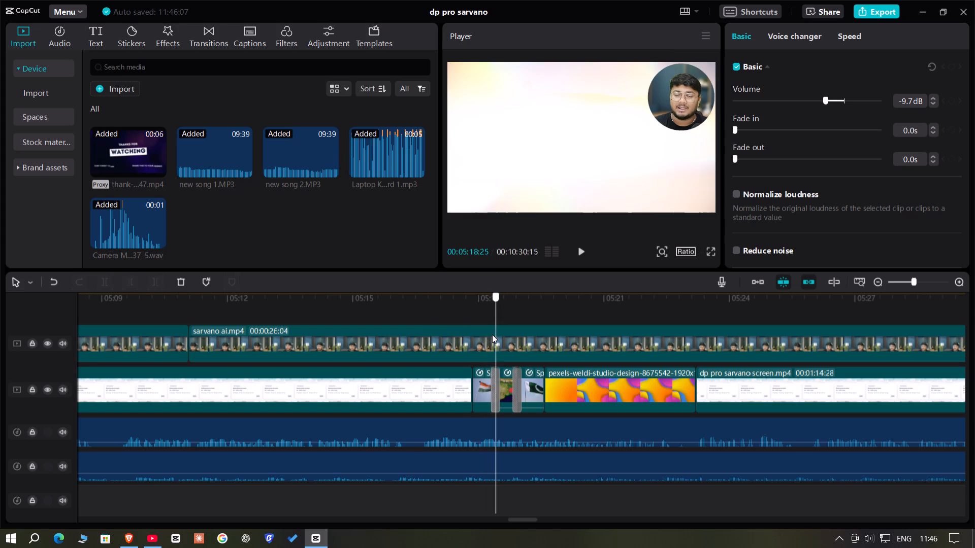
left_click_drag(492, 334, 512, 344)
key("ctrl+v")
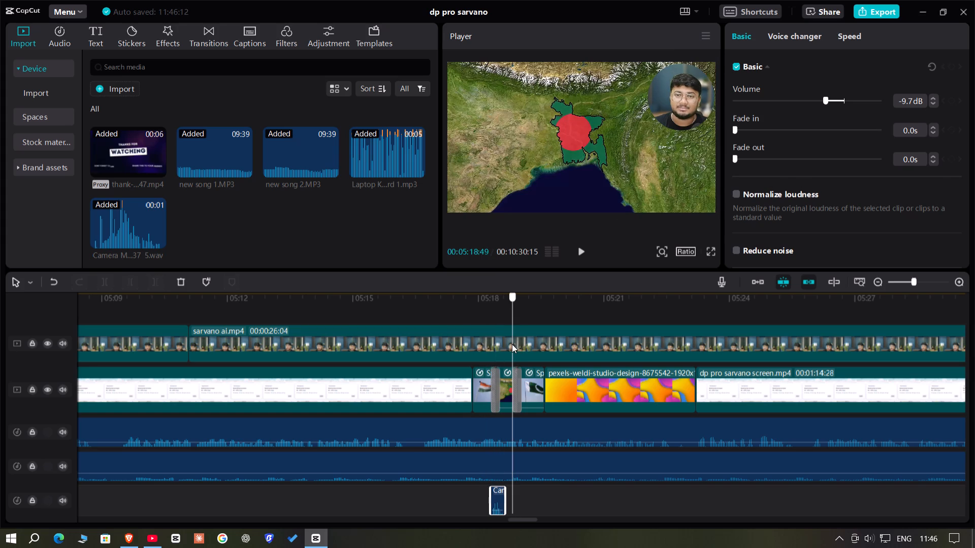
left_click_drag(512, 344, 974, 346)
key("ctrl+v")
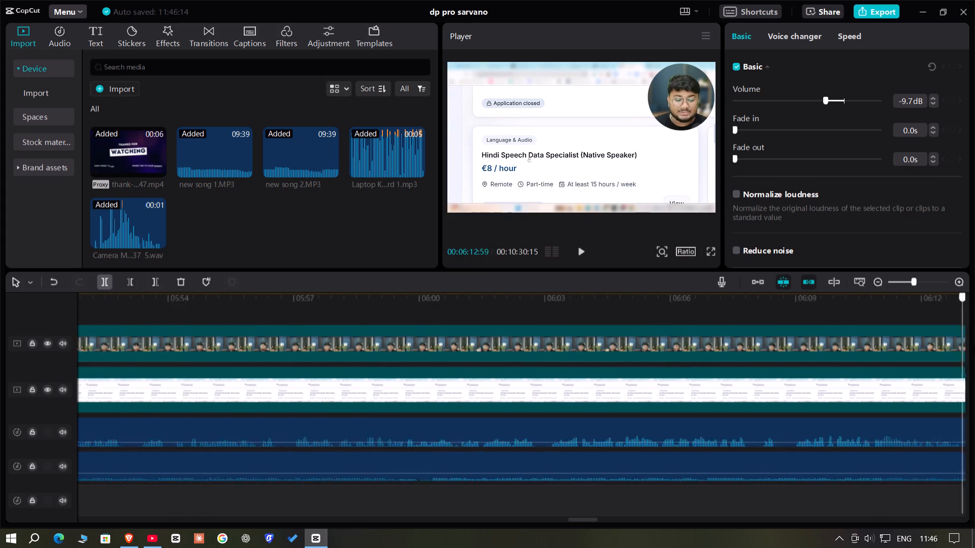
Paste the camera sound at the Glare transitions on both ends of the Speed1.3X from_raw_data clip, near 07:06 and 07:23.
left_click_drag(974, 346, 159, 338)
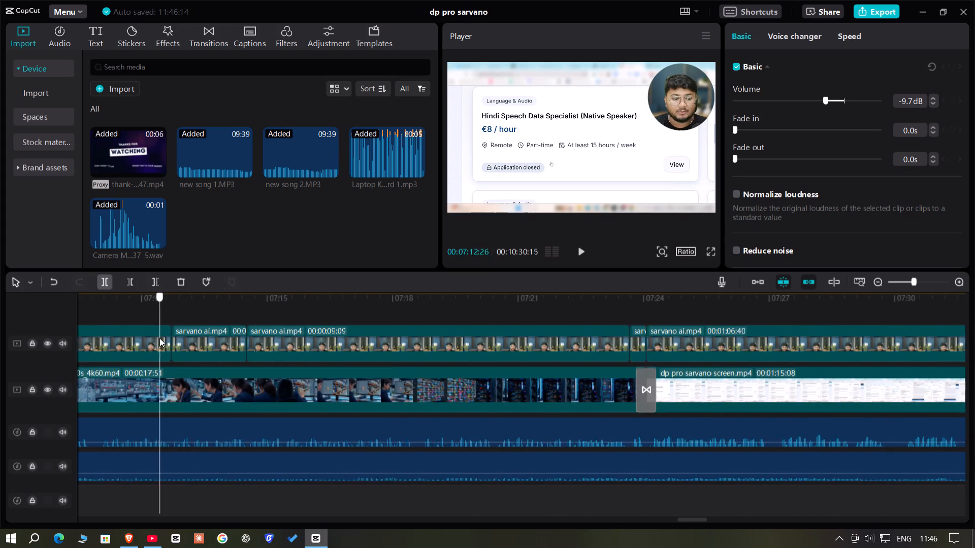
left_click_drag(159, 338, 974, 335)
key("ctrl+v")
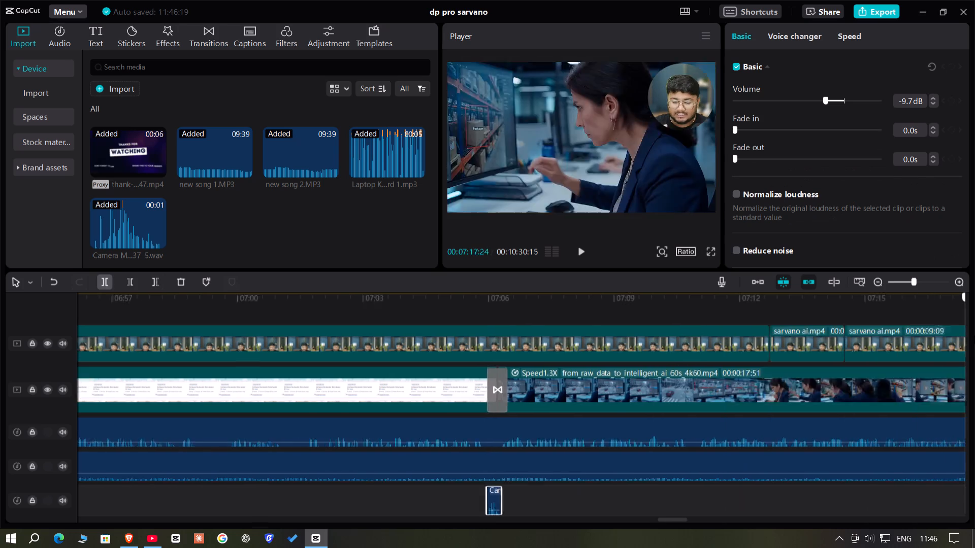
left_click_drag(974, 335, 692, 326)
key("ctrl+v")
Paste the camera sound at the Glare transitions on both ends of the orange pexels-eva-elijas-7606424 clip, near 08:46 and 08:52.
left_click_drag(691, 521, 697, 522)
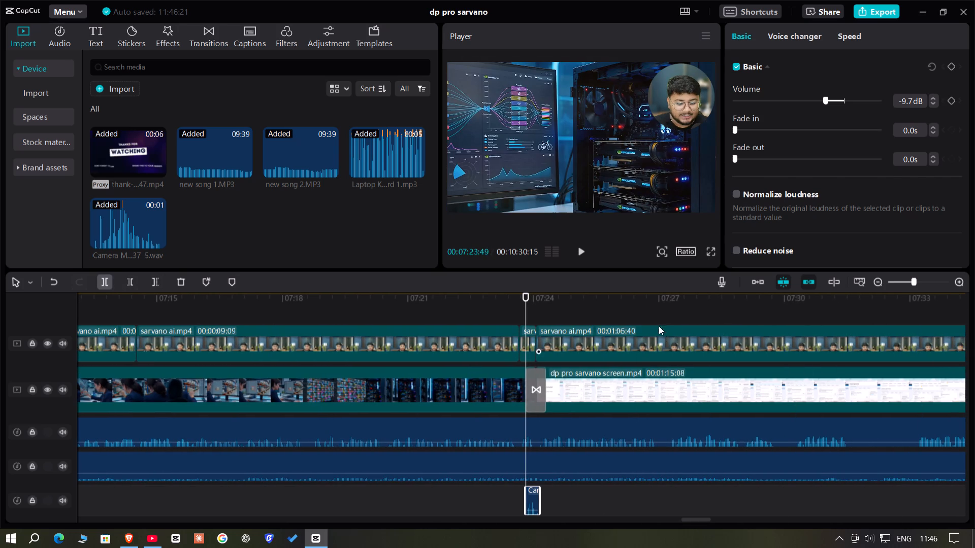
left_click(639, 296)
left_click_drag(639, 296, 969, 302)
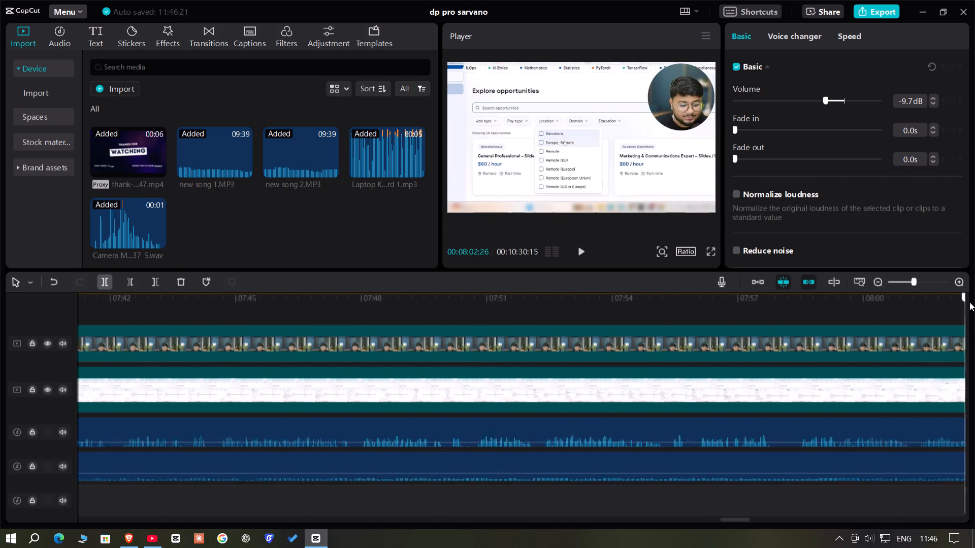
left_click_drag(969, 302, 429, 288)
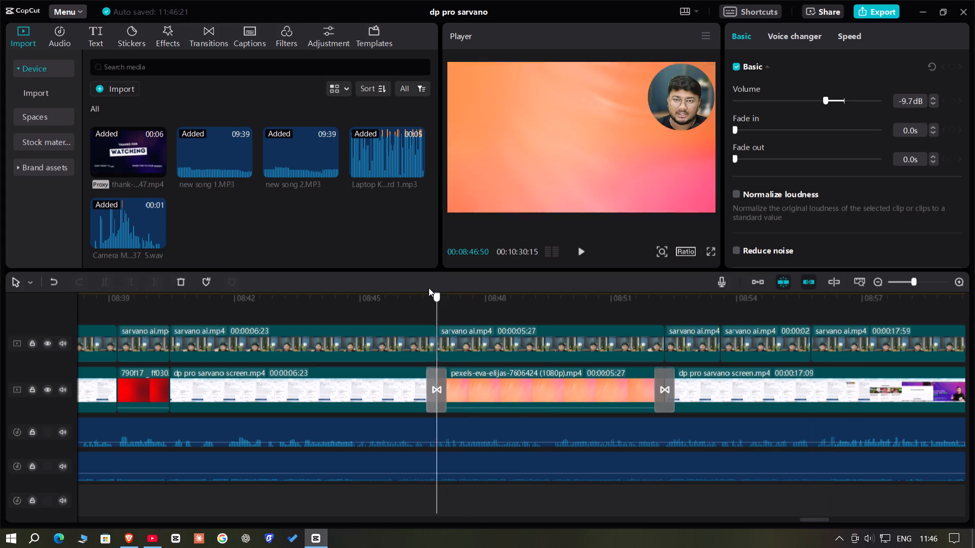
left_click_drag(429, 288, 657, 304)
key("ctrl+v")
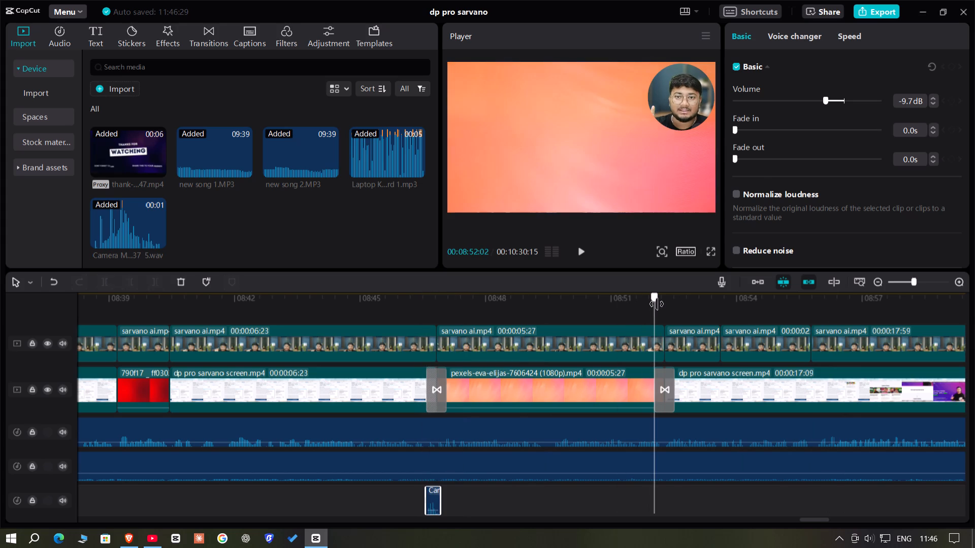
left_click_drag(657, 304, 974, 310)
key("ctrl+v")
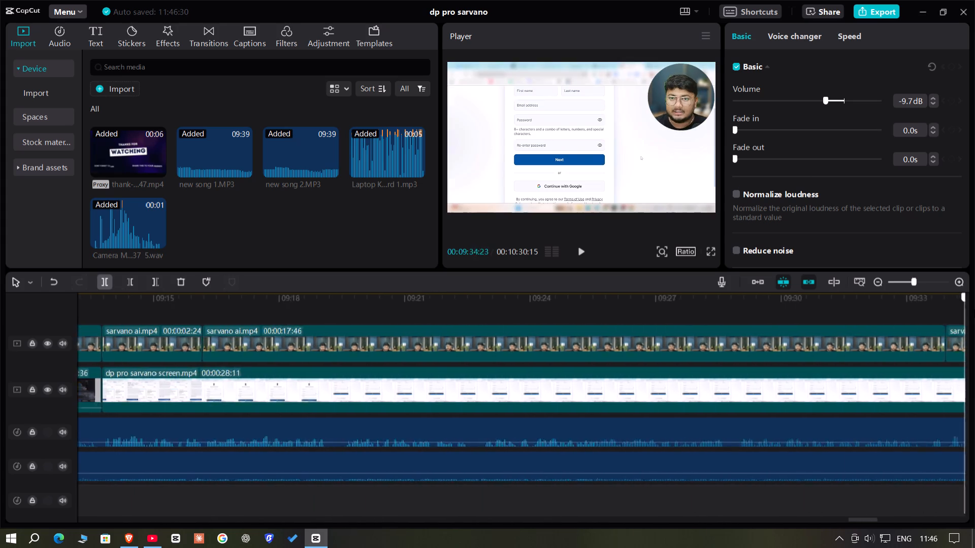
Paste the camera sound at the Glare transitions on both ends of the red 790f17 gradient clip, near 10:02 and 10:04.
left_click_drag(974, 310, 320, 294)
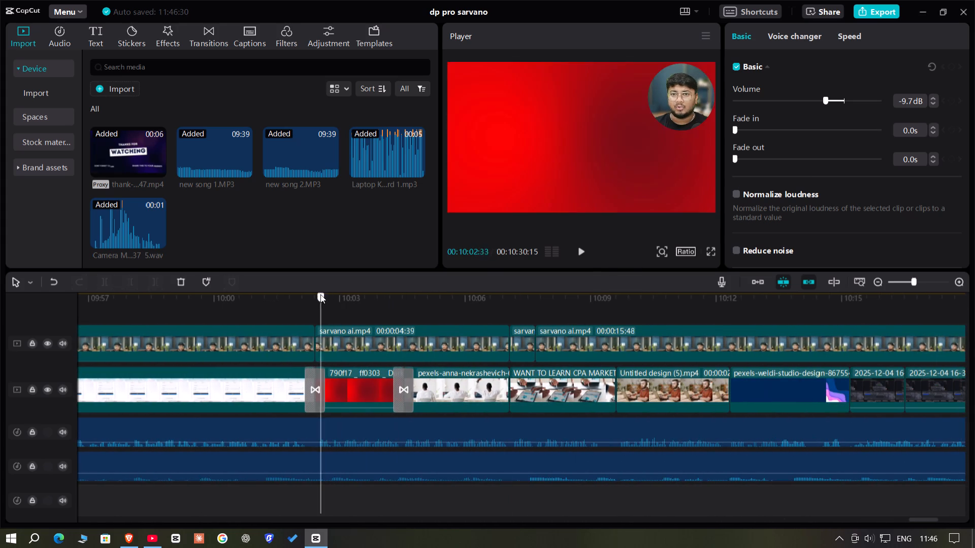
left_click_drag(320, 294, 523, 318)
key("ctrl+v")
key("ctrl+v")
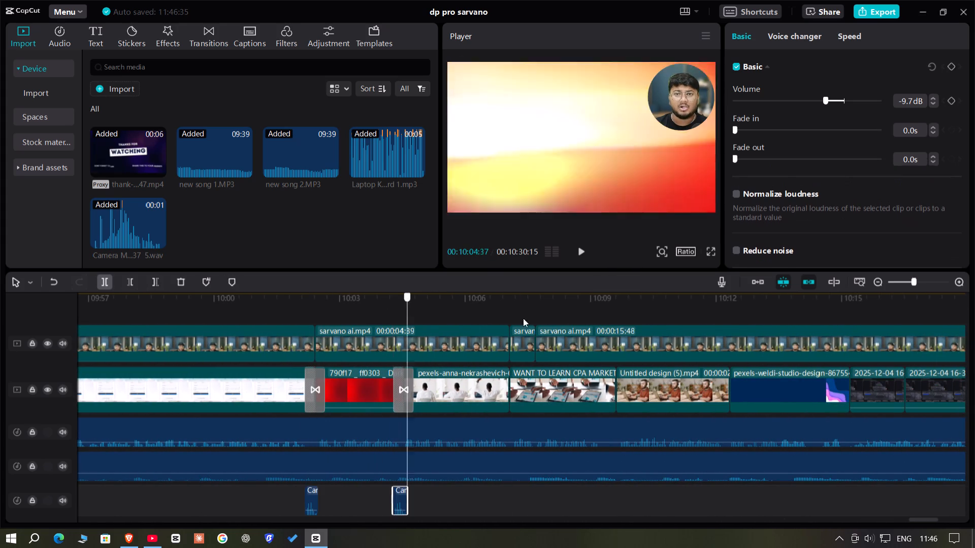
Paste the camera sound at the transition before the Speed0.7X thank-for-watching clip, near 10:23.
left_click_drag(523, 318, 441, 330)
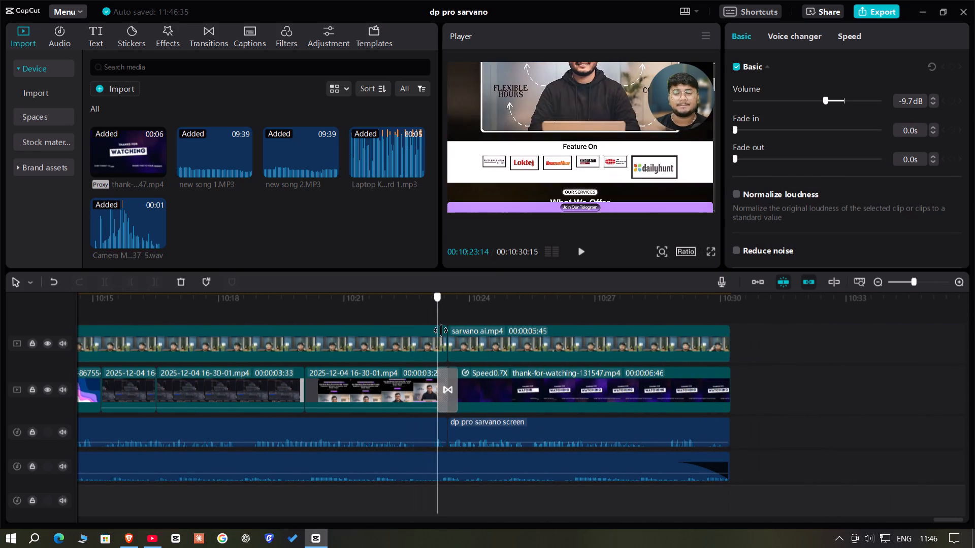
left_click_drag(441, 330, 439, 331)
key("ctrl+v")
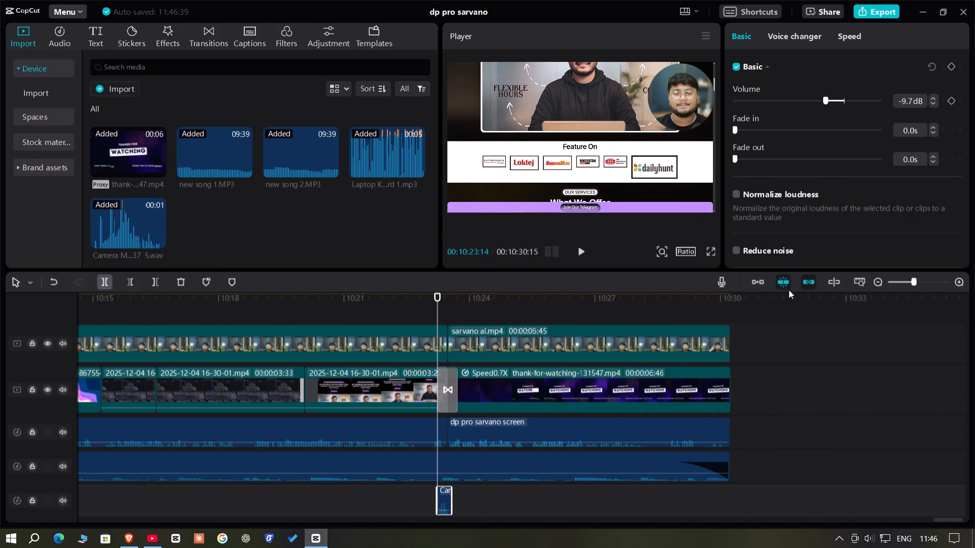
Add a Pull in transition after the Disclaimer clip and a Pull Out transition before the Pexels Videos 1350205 clip.
left_click(908, 280)
left_click(906, 279)
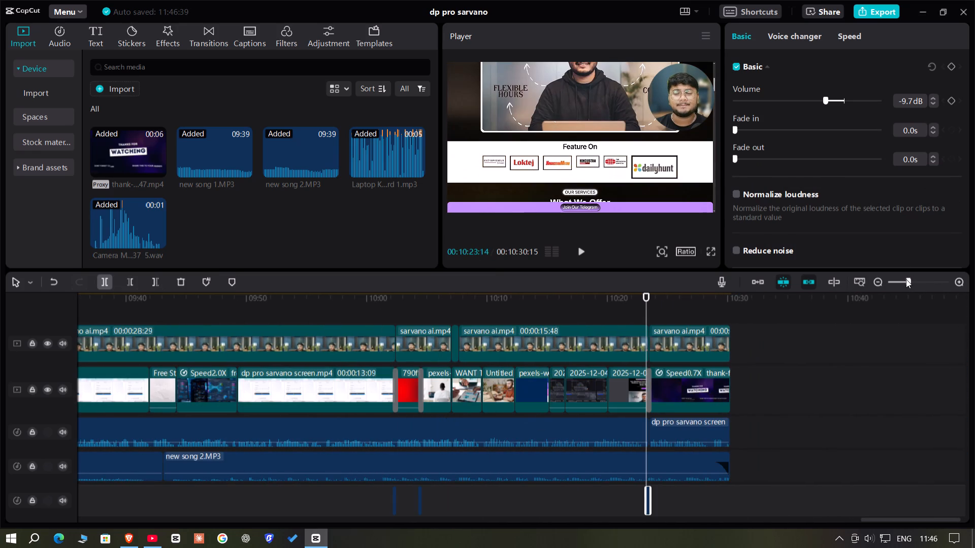
left_click(905, 284)
left_click(653, 304)
left_click_drag(653, 304, 0, 323)
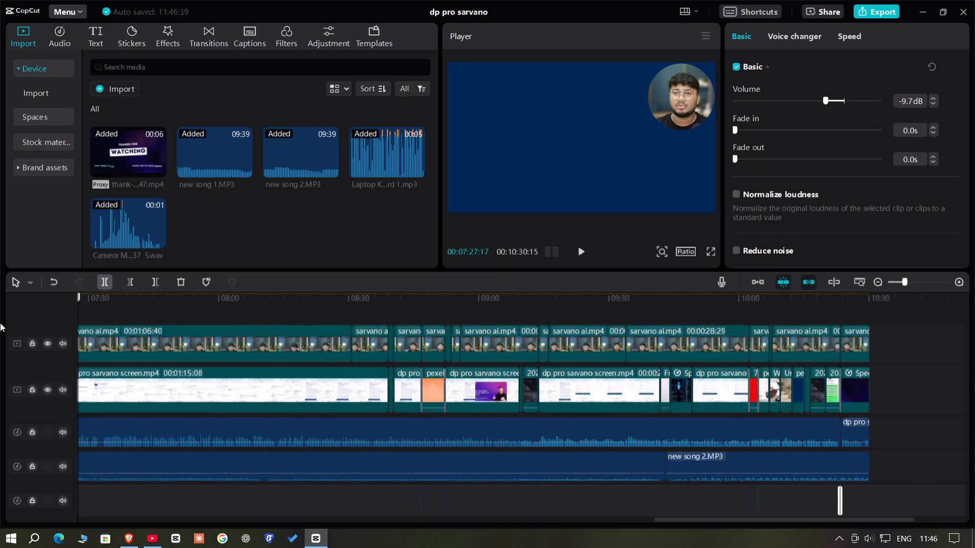
left_click_drag(0, 323, 0, 335)
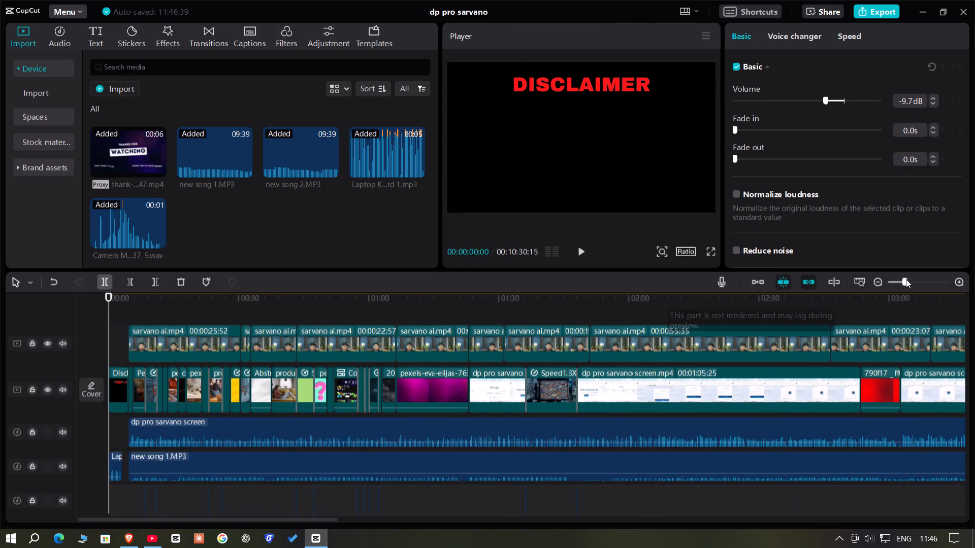
left_click(913, 284)
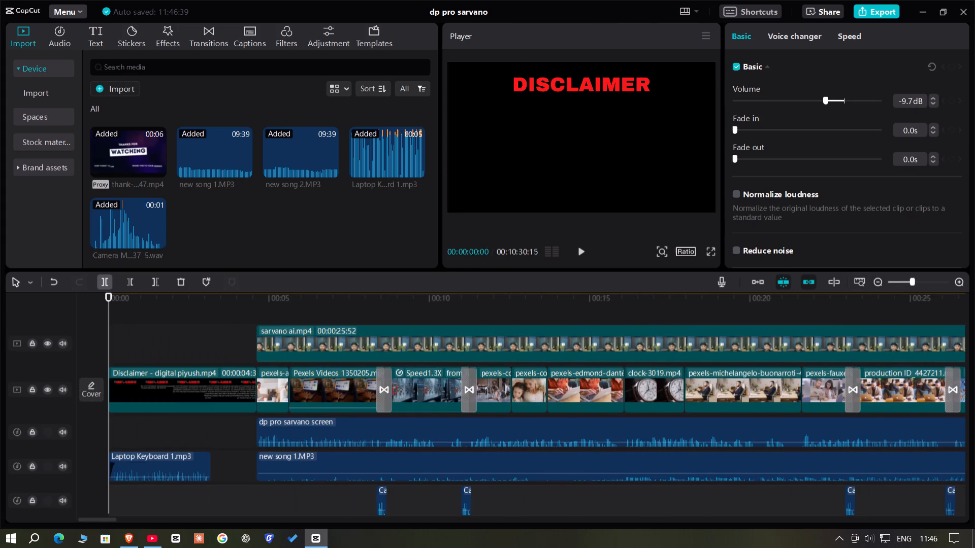
left_click(225, 35)
left_click(40, 169)
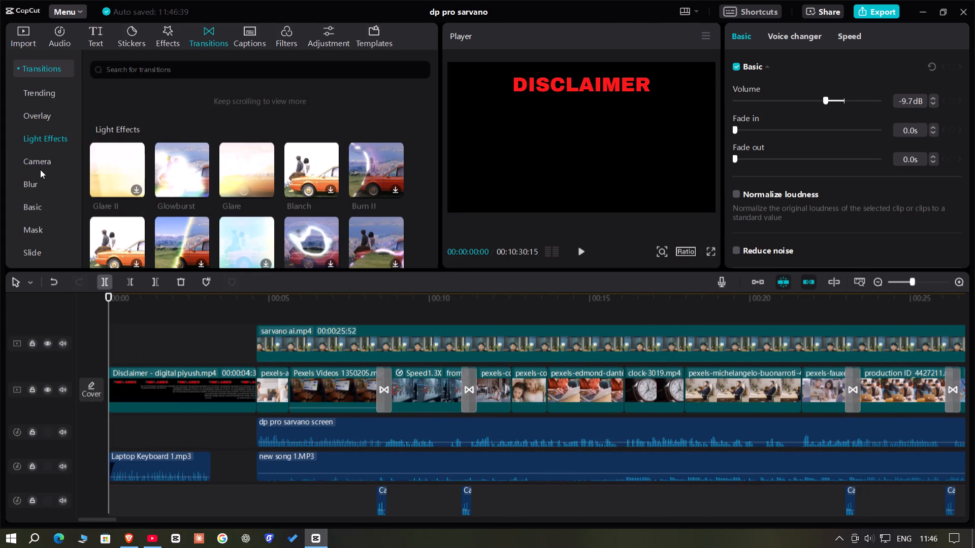
left_click(42, 164)
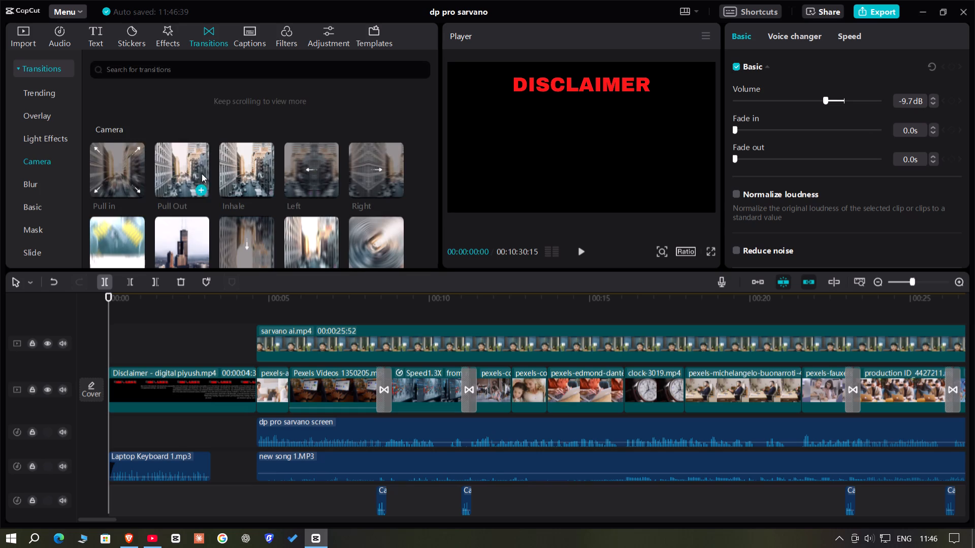
left_click_drag(92, 184, 243, 401)
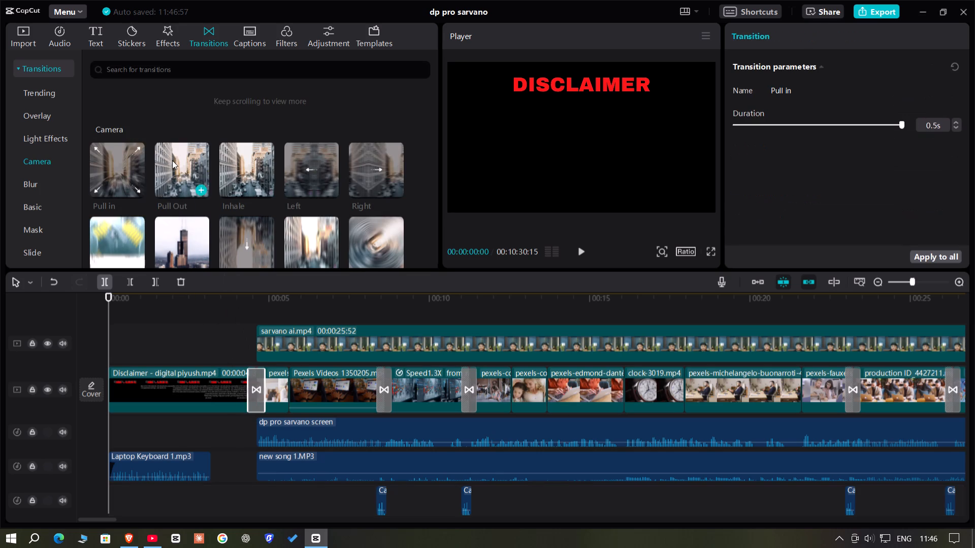
left_click_drag(172, 160, 283, 400)
Add Inhale, Left, Right, Sliding Memories and Fold Over transitions, in that order, at the five cuts without transitions between 00:12 and 00:22.
left_click_drag(247, 177, 503, 419)
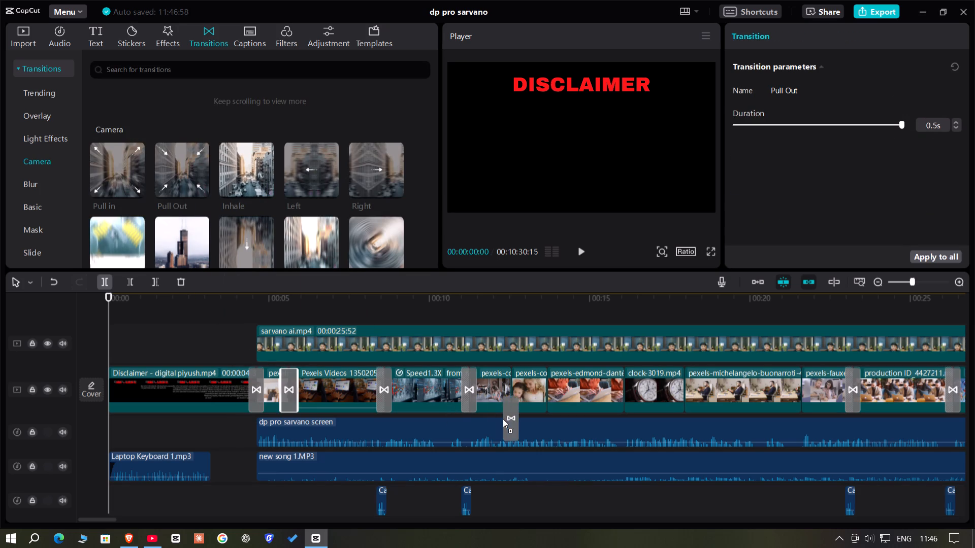
left_click_drag(503, 419, 503, 397)
left_click_drag(307, 170, 537, 400)
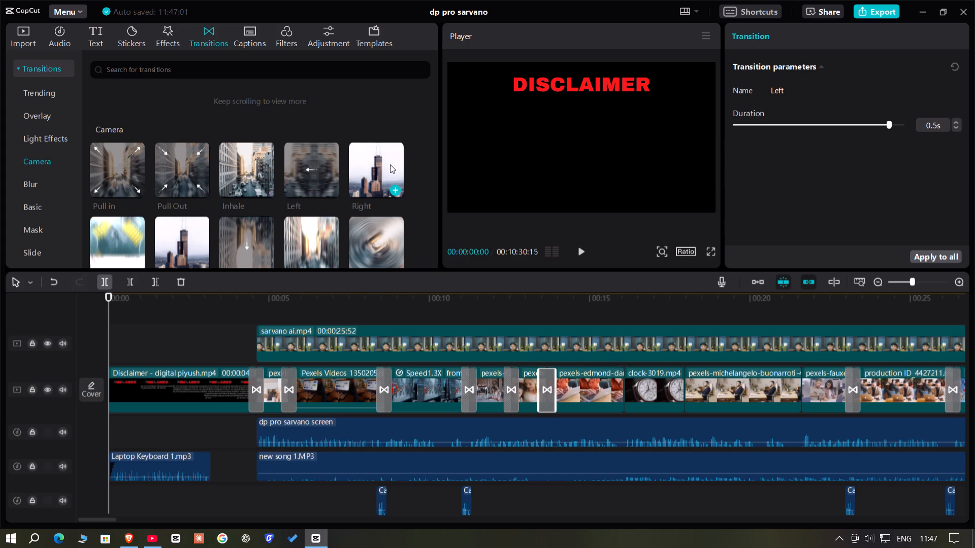
left_click_drag(392, 176, 616, 403)
scroll(108, 167, "down", 1)
left_click_drag(108, 174, 642, 386)
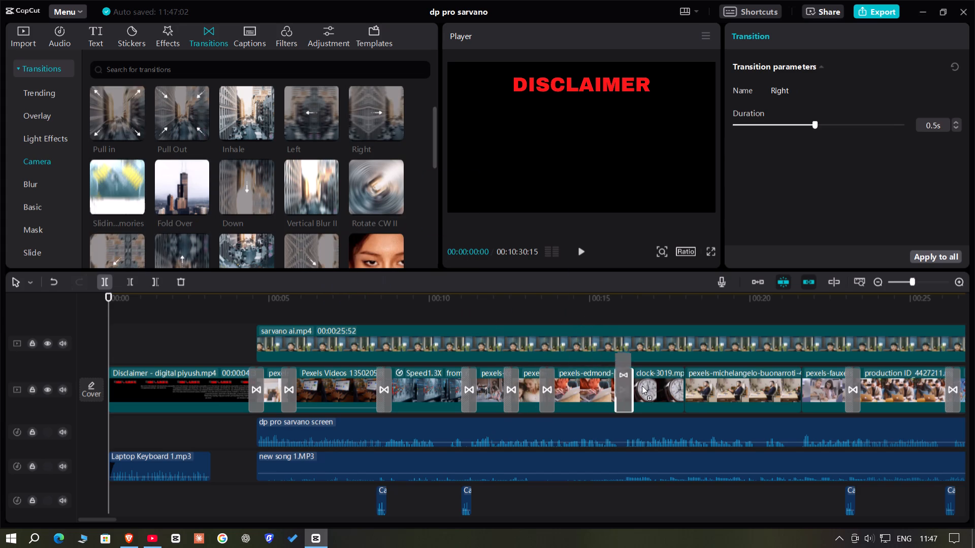
left_click_drag(642, 386, 677, 400)
left_click_drag(177, 188, 786, 398)
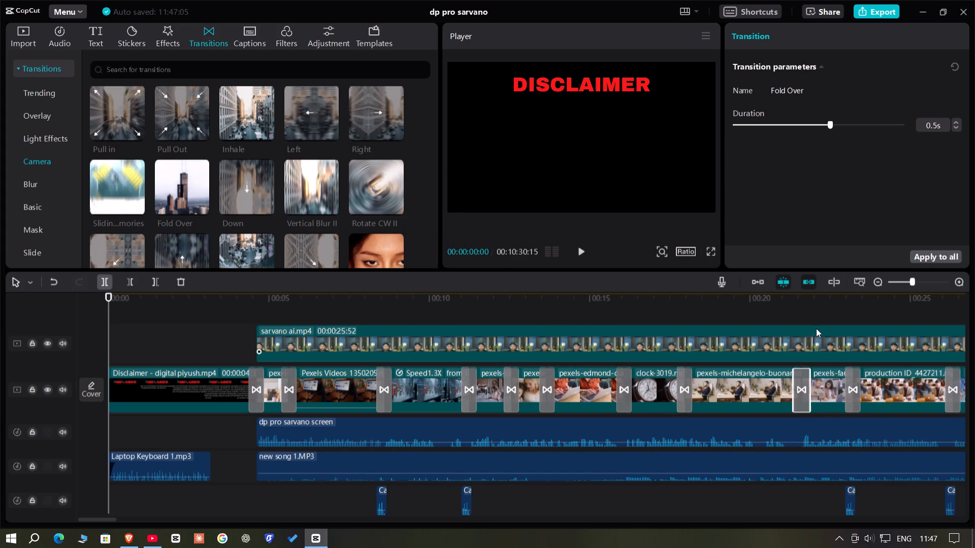
Add Fold Over, Down, Vertical Blur II and Rotate CW II transitions at consecutive cuts from the yellow Chevron clip's start to production ID_3969436's start.
left_click(813, 305)
left_click_drag(813, 305, 506, 331)
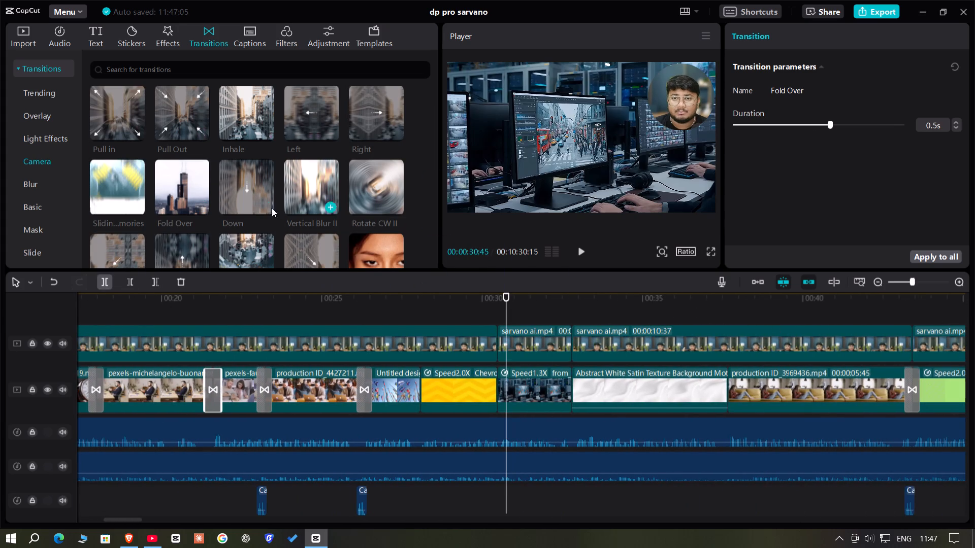
left_click_drag(163, 190, 403, 396)
left_click_drag(253, 197, 289, 218)
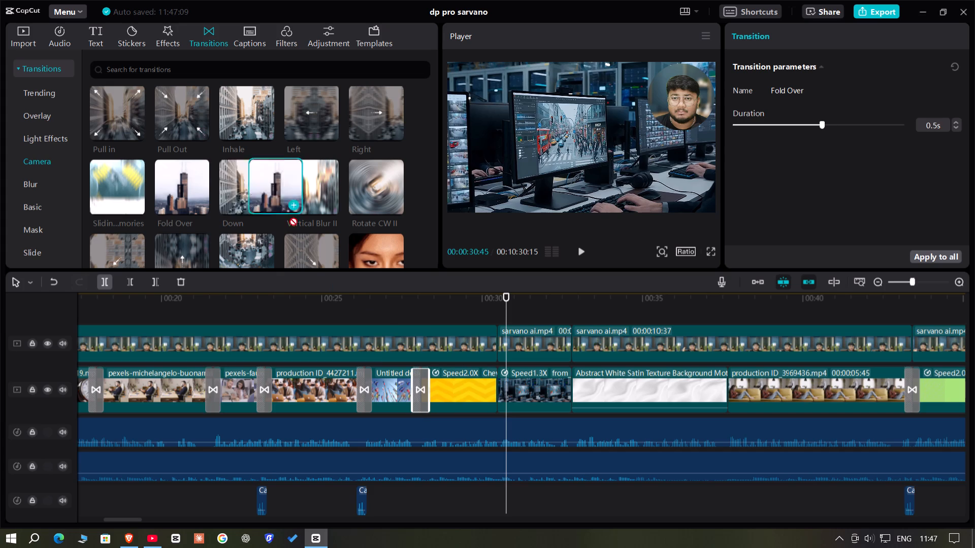
left_click_drag(289, 218, 482, 391)
left_click_drag(309, 188, 564, 400)
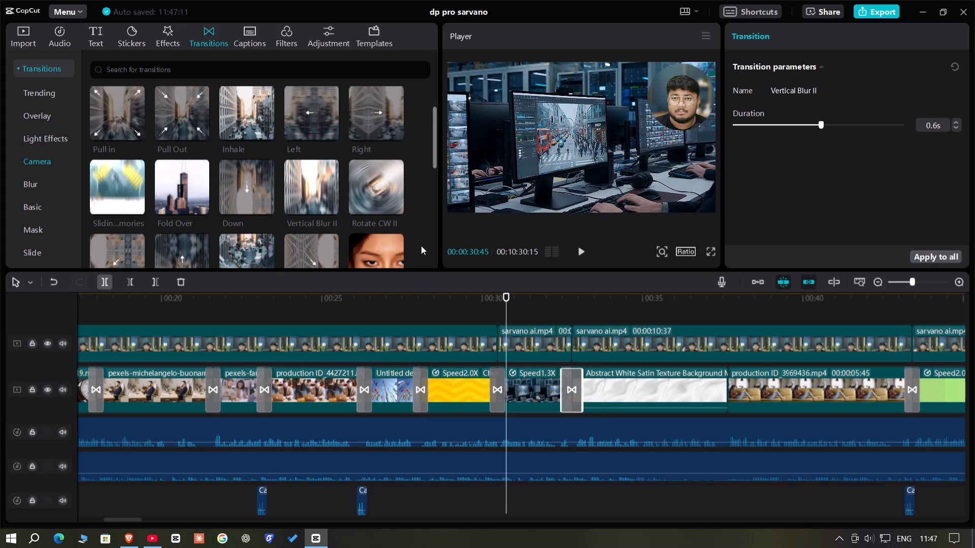
left_click_drag(381, 193, 714, 396)
Add a Bottom Left transition before the red 790f17 clip and an Up transition before Compound clip1, near 00:50 and 00:52.
left_click(753, 300)
left_click_drag(754, 300, 867, 305)
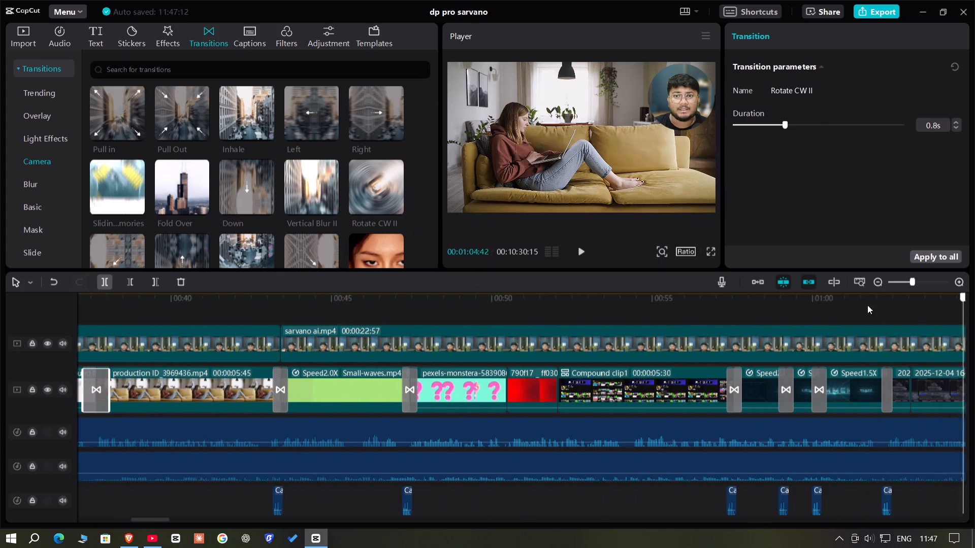
left_click_drag(867, 305, 501, 306)
scroll(98, 177, "down", 1)
left_click_drag(103, 195, 350, 308)
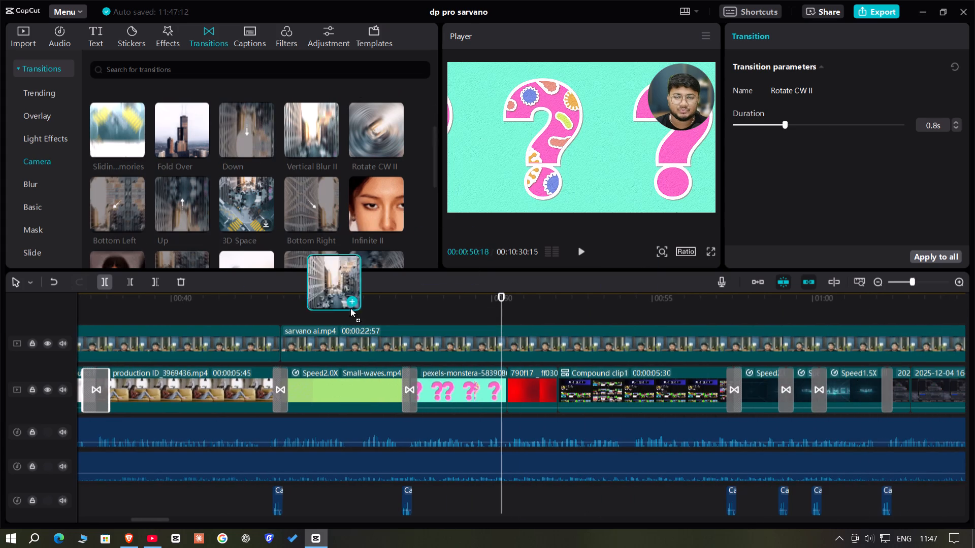
left_click_drag(350, 308, 493, 396)
left_click_drag(186, 208, 561, 397)
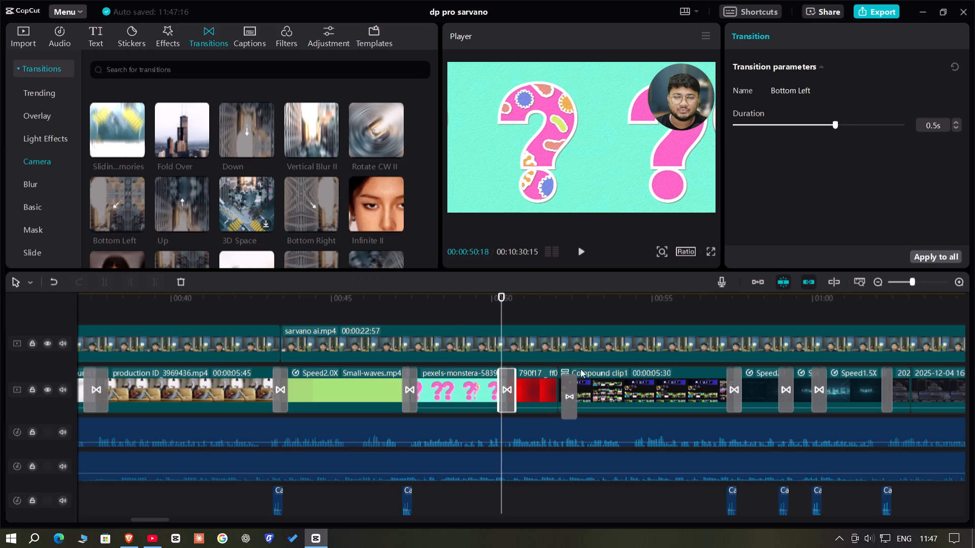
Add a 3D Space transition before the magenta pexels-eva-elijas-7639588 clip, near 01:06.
left_click(661, 310)
left_click_drag(661, 310, 538, 314)
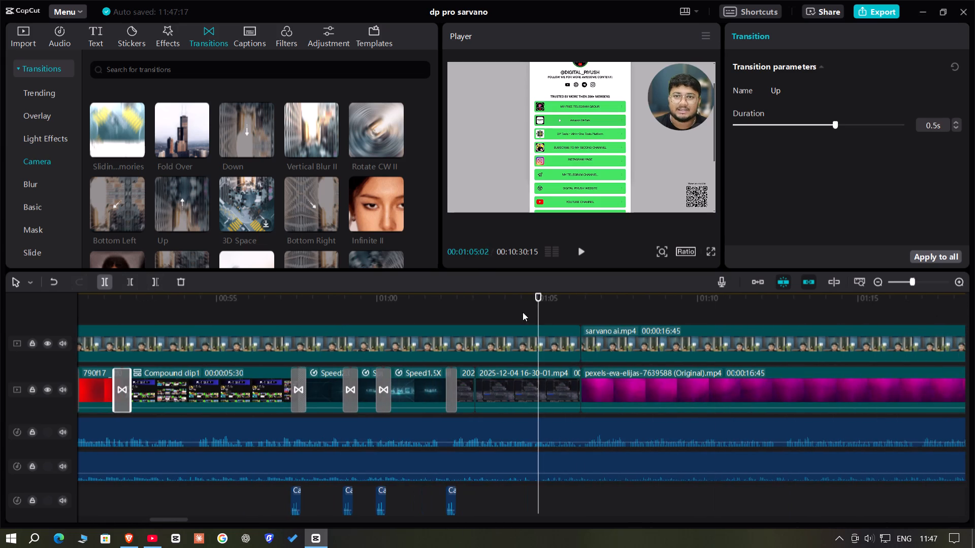
left_click(251, 197)
left_click_drag(251, 197, 561, 384)
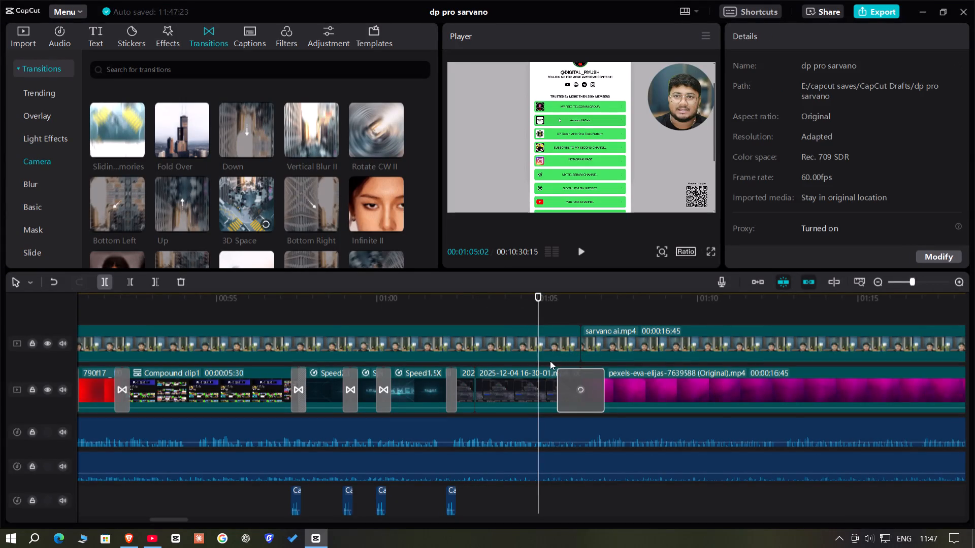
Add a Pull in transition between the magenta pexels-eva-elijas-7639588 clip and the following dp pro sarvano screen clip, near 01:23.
left_click(541, 280)
left_click(526, 292)
left_click_drag(526, 296, 535, 300)
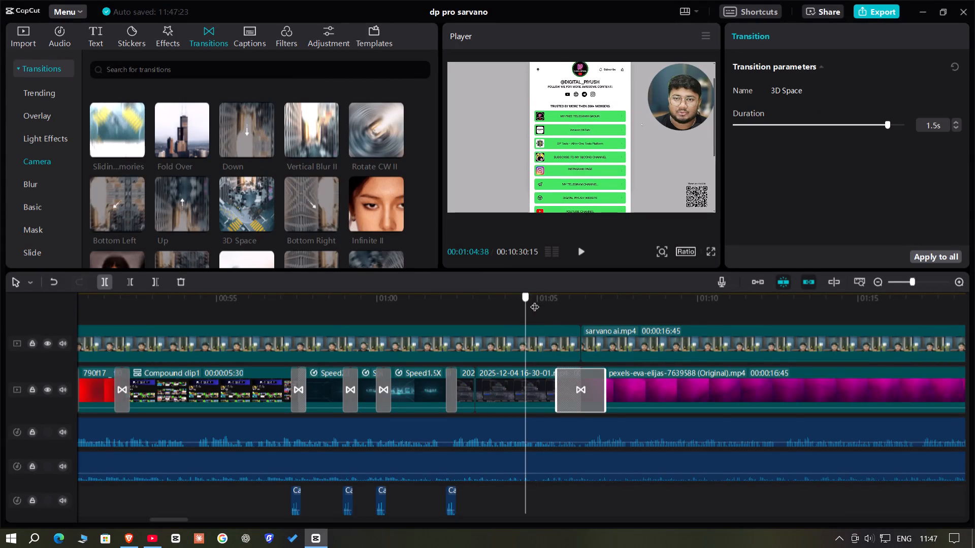
left_click_drag(535, 300, 597, 336)
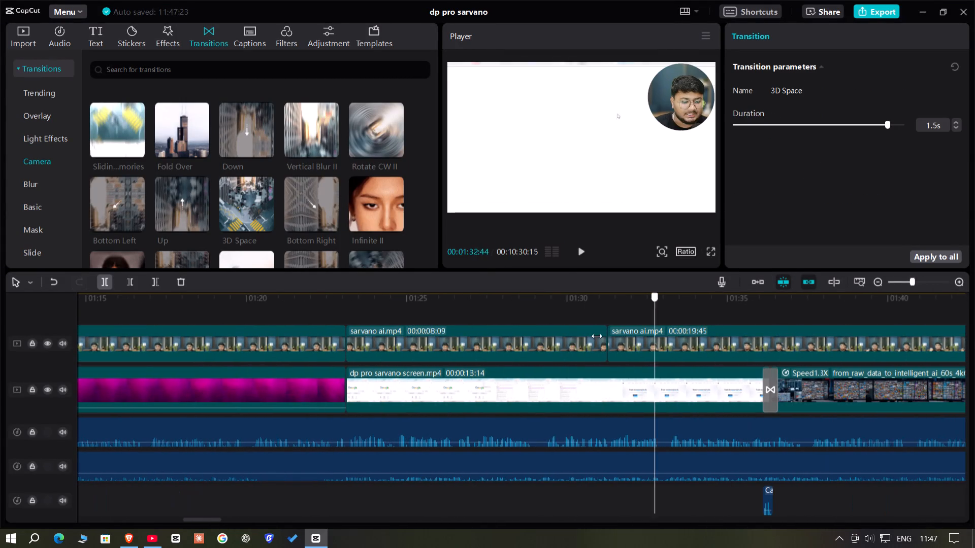
left_click_drag(597, 336, 548, 336)
scroll(190, 136, "up", 3)
left_click_drag(97, 164, 332, 404)
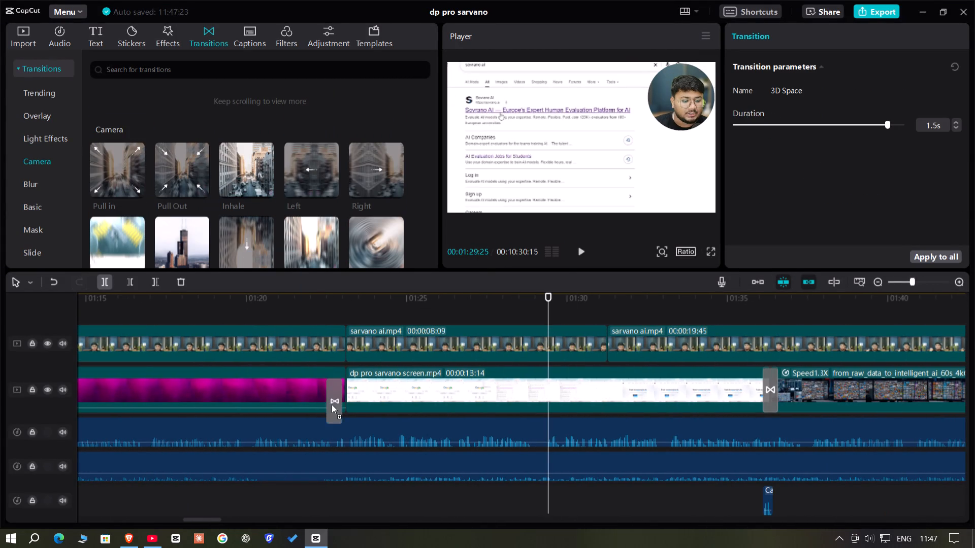
left_click_drag(332, 404, 349, 405)
Add a Pull in transition at the start and a Pull Out at the end of the red 790f17 gradient clip, near 02:53 and 03:02.
left_click(378, 312)
left_click_drag(378, 312, 781, 311)
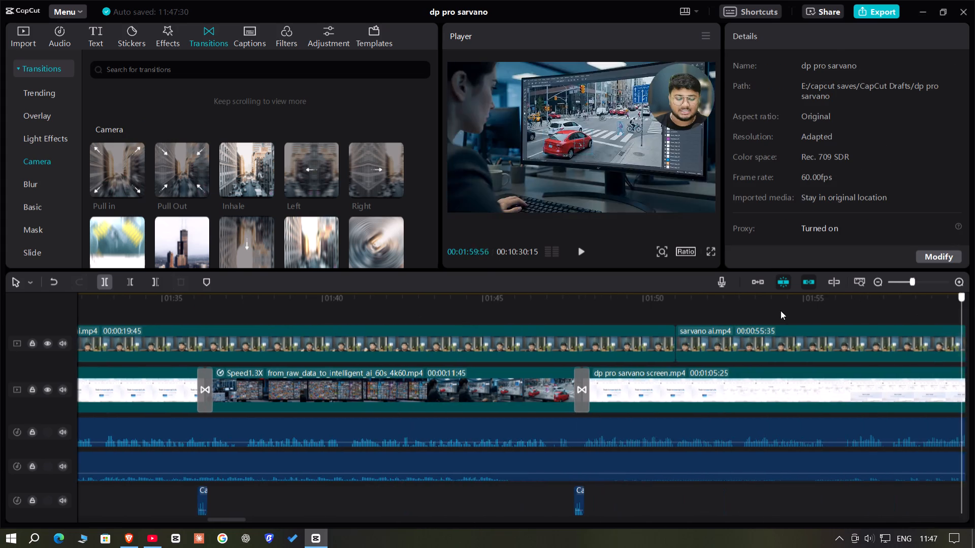
left_click_drag(781, 311, 974, 339)
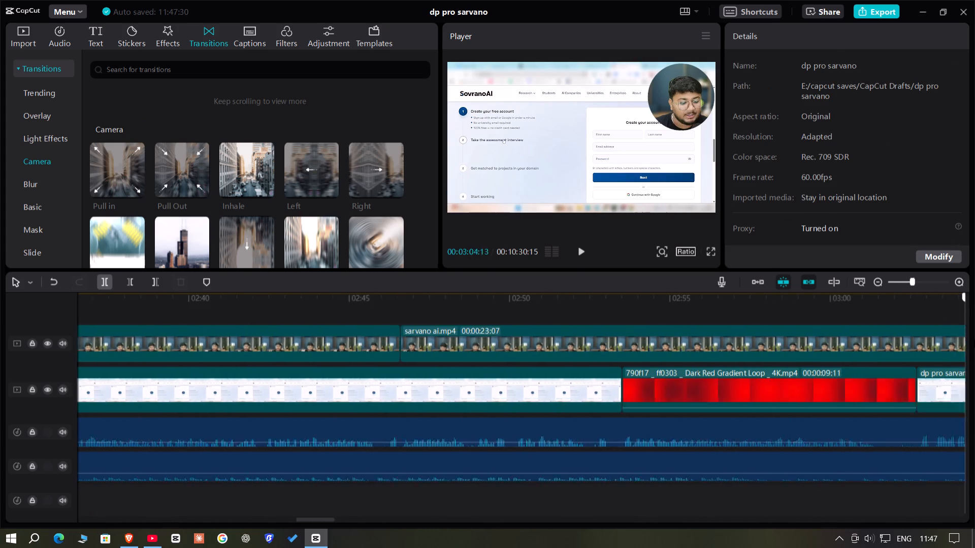
left_click_drag(974, 339, 449, 349)
left_click_drag(90, 170, 257, 398)
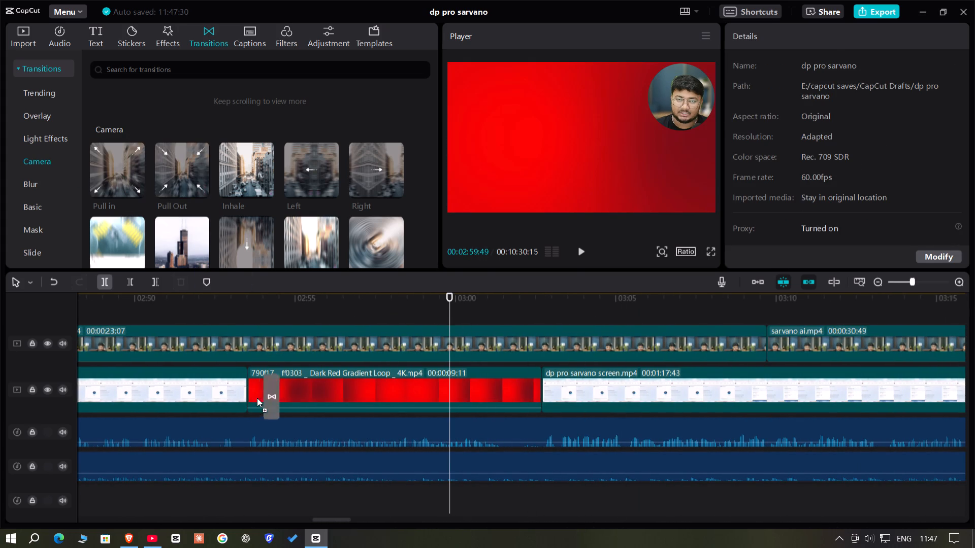
left_click_drag(257, 398, 242, 393)
left_click_drag(172, 151, 546, 397)
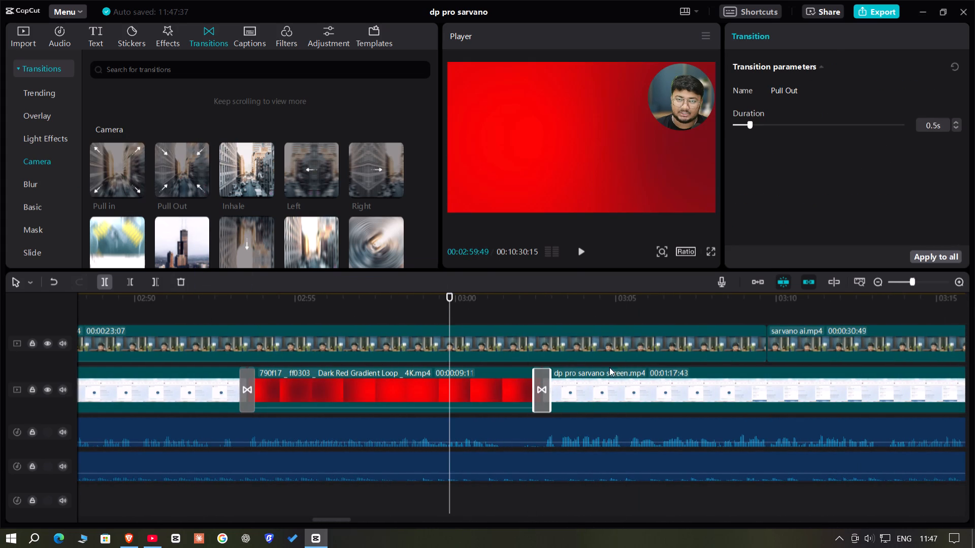
Add a Right transition between the short blue clip after guess (14).mp4 and the dp pro sarvano screen clip, near 04:29.
left_click(616, 310)
left_click_drag(616, 310, 827, 292)
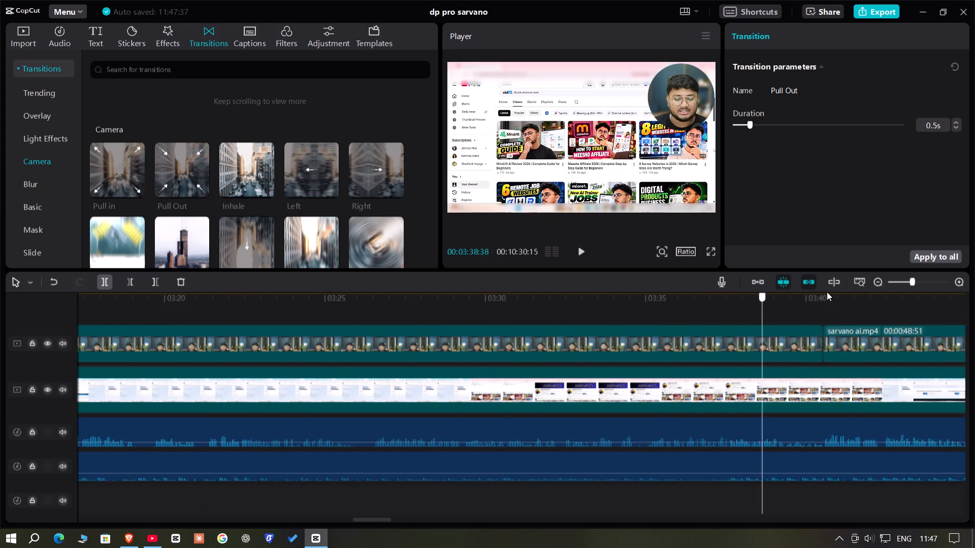
left_click_drag(827, 292, 972, 320)
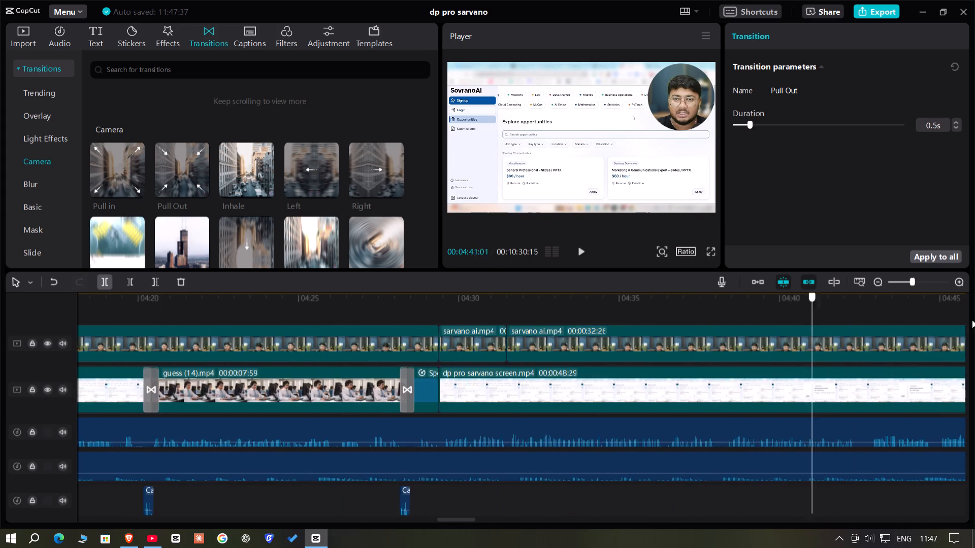
left_click_drag(972, 320, 703, 357)
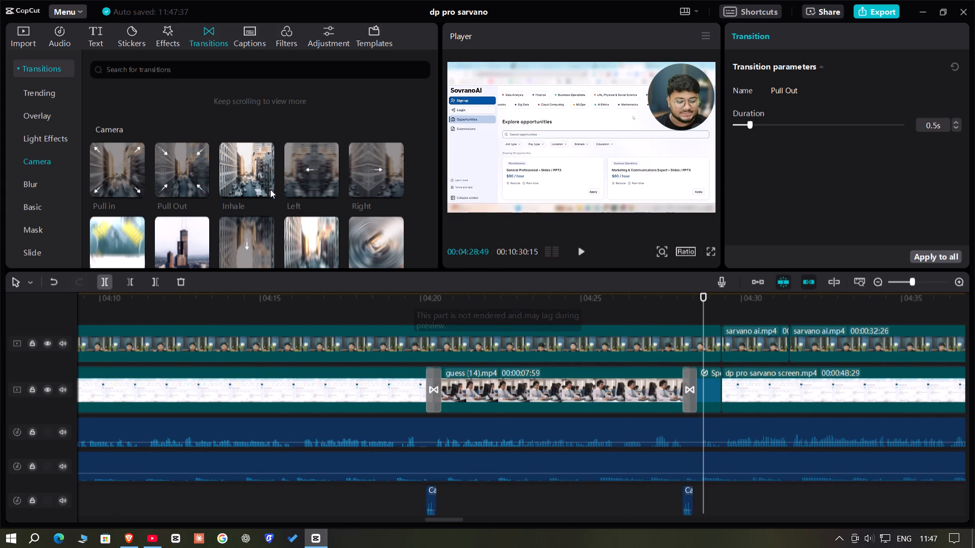
left_click_drag(387, 172, 732, 385)
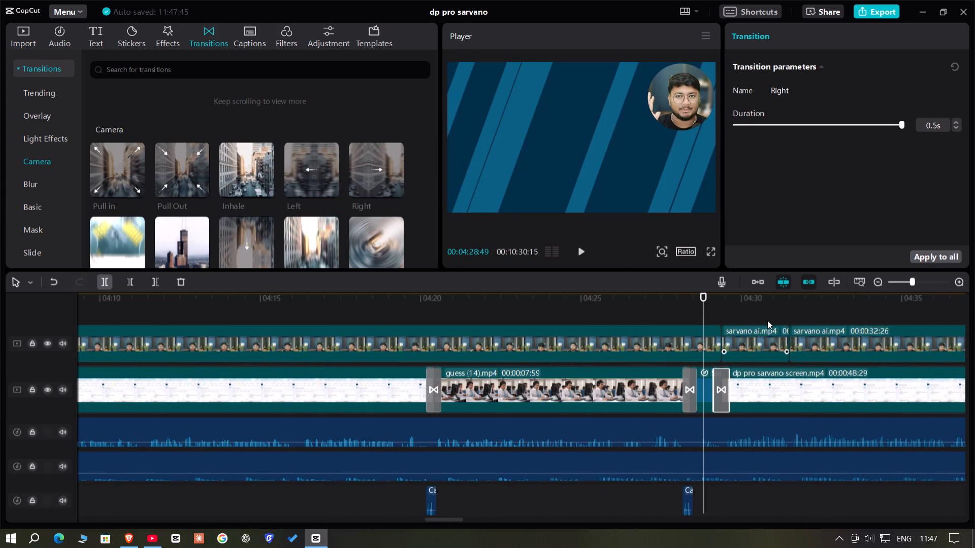
Add a Pull in transition before the three short clips near 05:18 and a Pull Out before the pexels-weldi-studio-design clip near 05:19.
left_click(758, 293)
left_click_drag(758, 292, 822, 313)
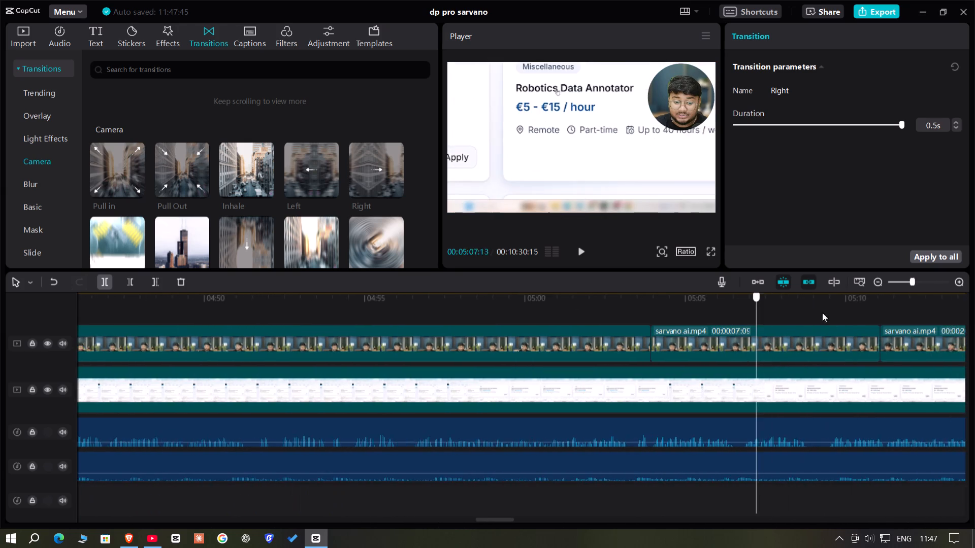
left_click_drag(822, 313, 575, 310)
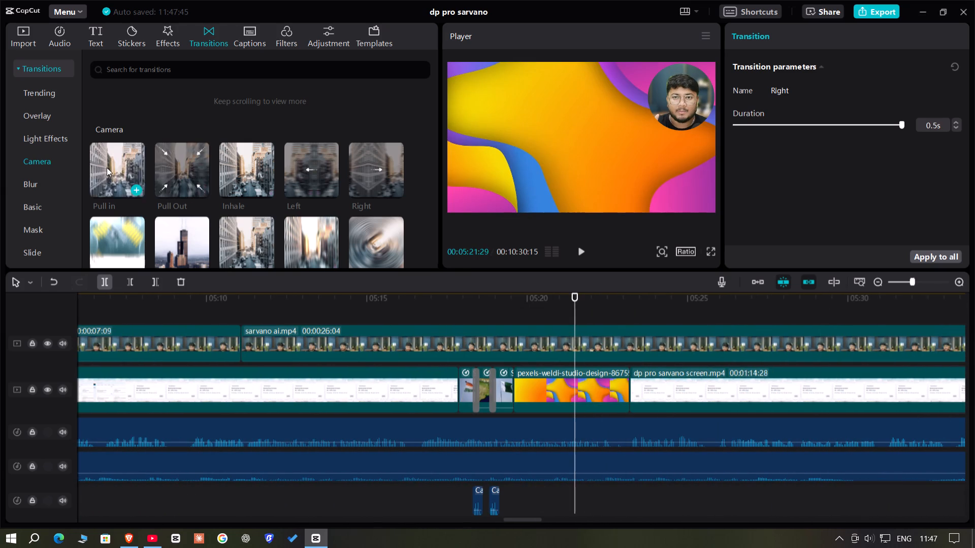
left_click_drag(104, 173, 449, 406)
left_click_drag(193, 171, 521, 394)
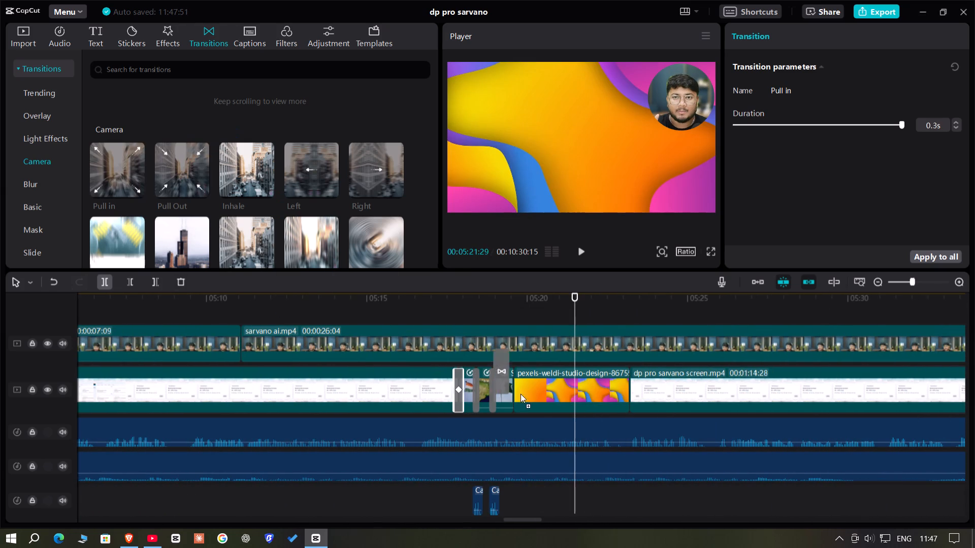
left_click_drag(521, 394, 506, 395)
Add a Right transition between the orange pexels-weldi-studio-design clip and the following dp pro sarvano screen clip, near 05:23.
left_click_drag(373, 158, 670, 369)
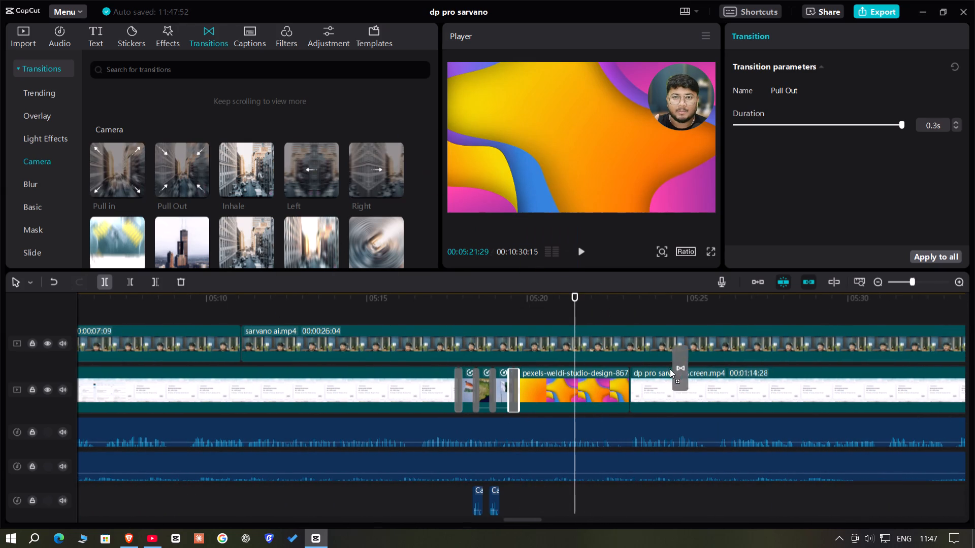
left_click_drag(670, 369, 606, 396)
Add a Down transition at the end and a Fold Over at the start of the blue New Project 8 clip, near 06:41 and 06:38.
left_click(627, 317)
left_click(627, 307)
left_click_drag(627, 307, 957, 315)
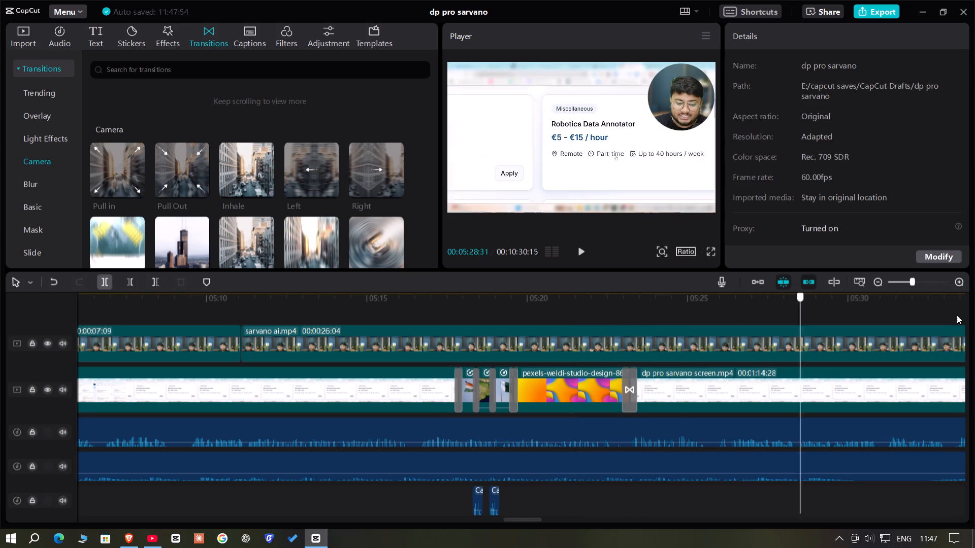
left_click_drag(957, 315, 974, 339)
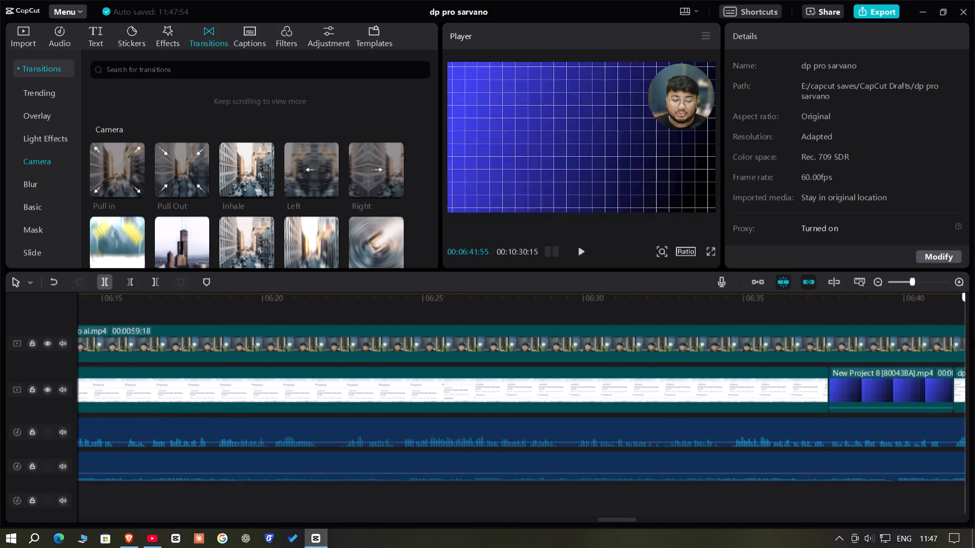
left_click_drag(974, 339, 604, 342)
scroll(284, 212, "down", 1)
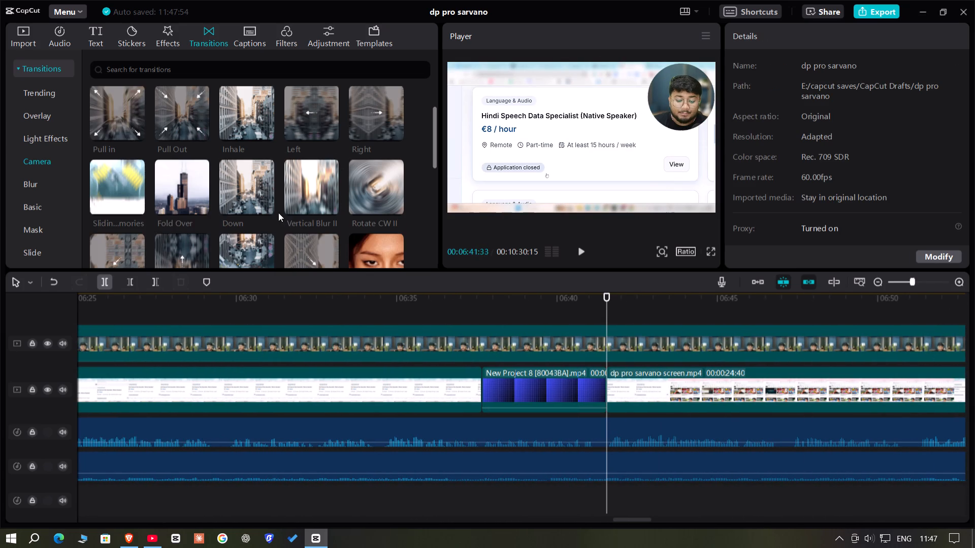
left_click_drag(247, 182, 598, 402)
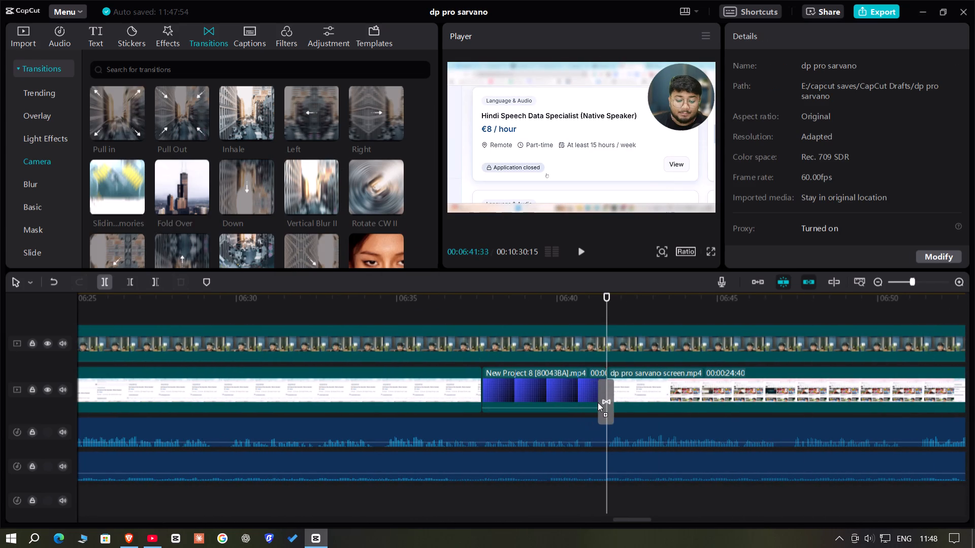
left_click_drag(598, 402, 596, 399)
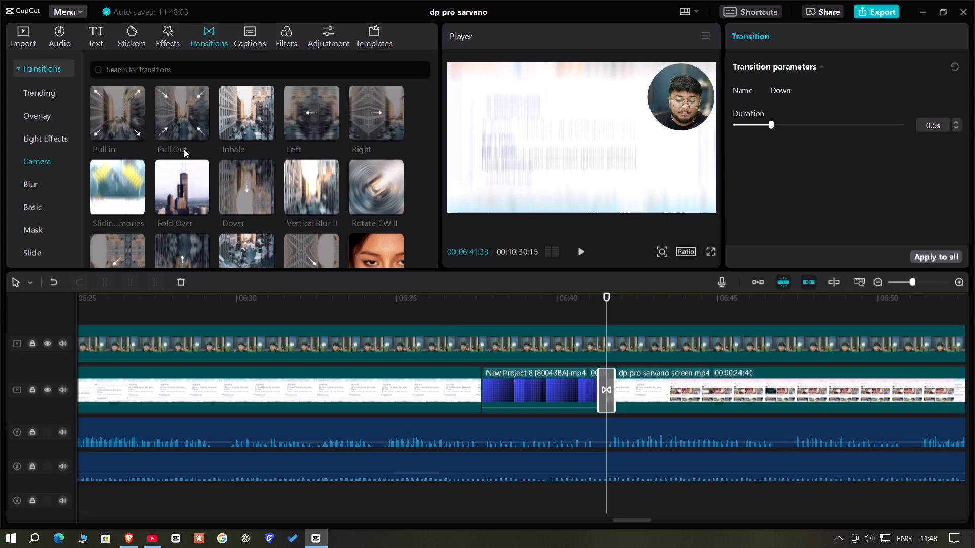
left_click_drag(186, 188, 484, 399)
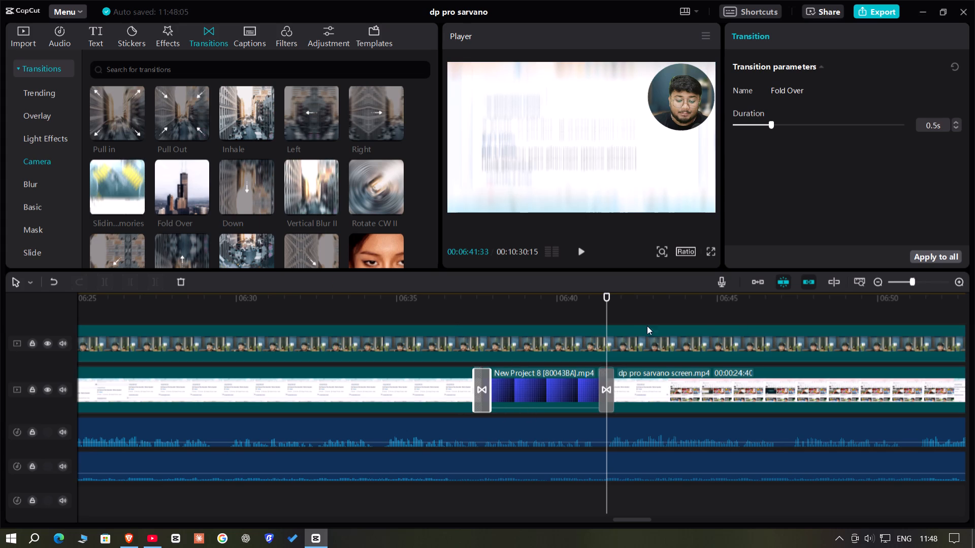
Add a Pull in transition at the start and a Pull Out at the end of the short red 790f17 clip, near 08:39 and 08:40.
left_click(652, 308)
left_click_drag(652, 308, 734, 317)
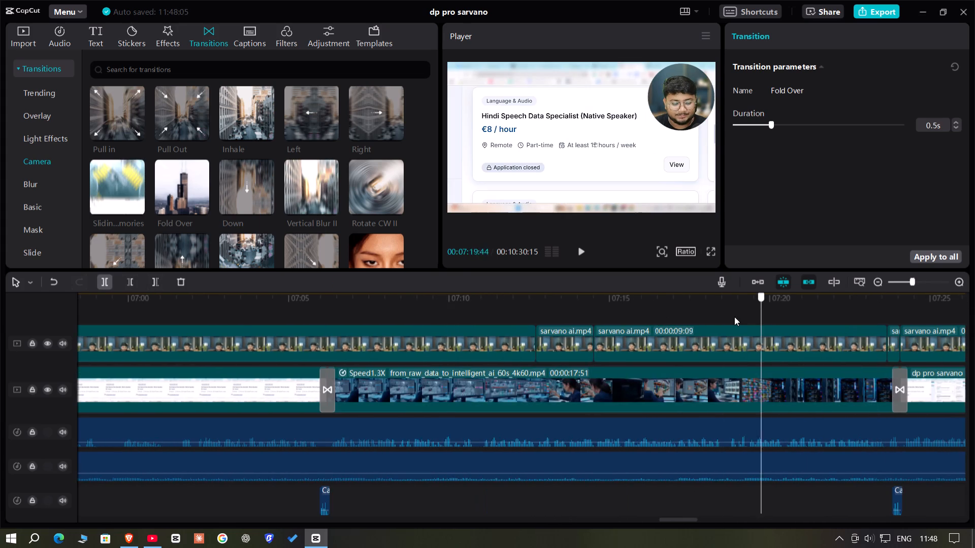
left_click_drag(734, 317, 974, 341)
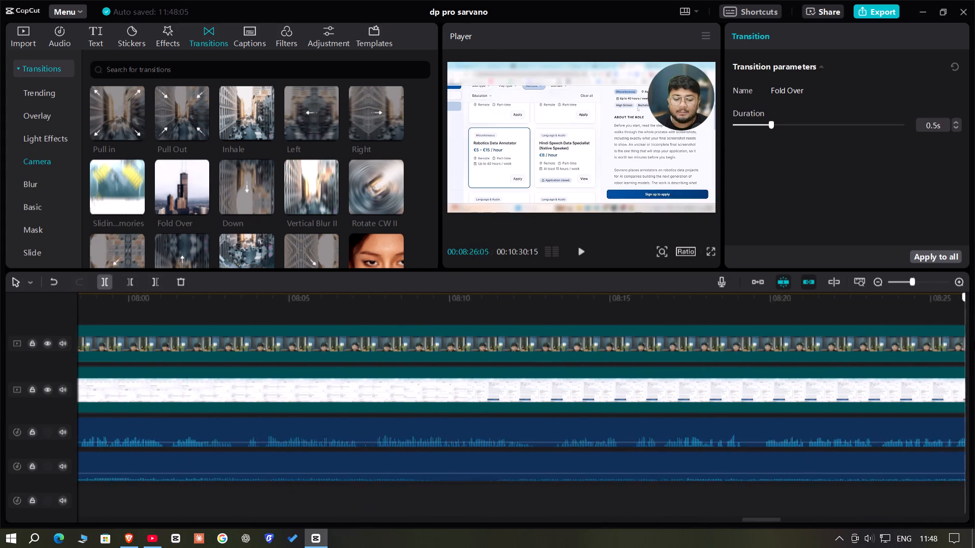
left_click_drag(974, 341, 322, 341)
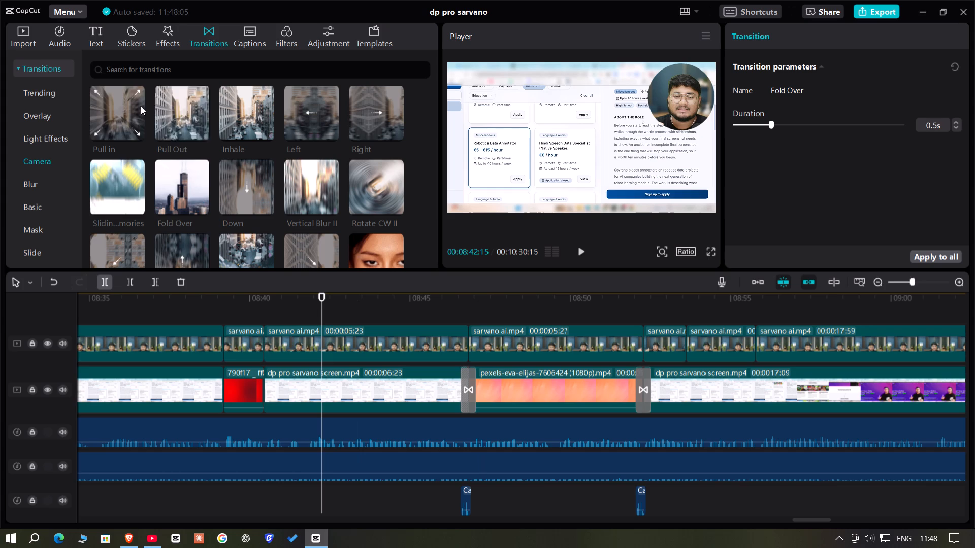
left_click_drag(111, 114, 214, 403)
left_click_drag(164, 90, 248, 356)
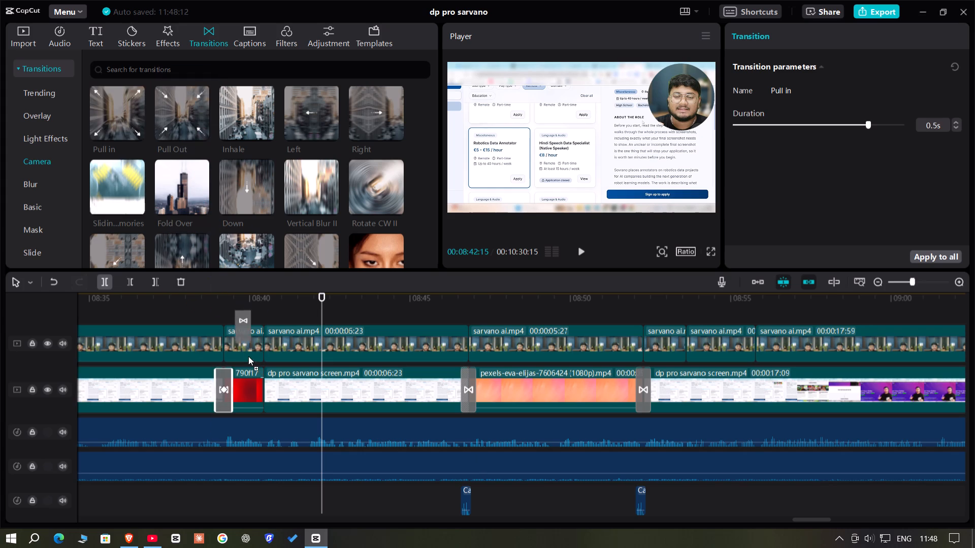
left_click_drag(248, 356, 256, 390)
Add a Left transition before the first dark 2025-12-04 clip near 09:09 and a Right after the second one near 09:14.
left_click(512, 292)
left_click_drag(512, 292, 723, 345)
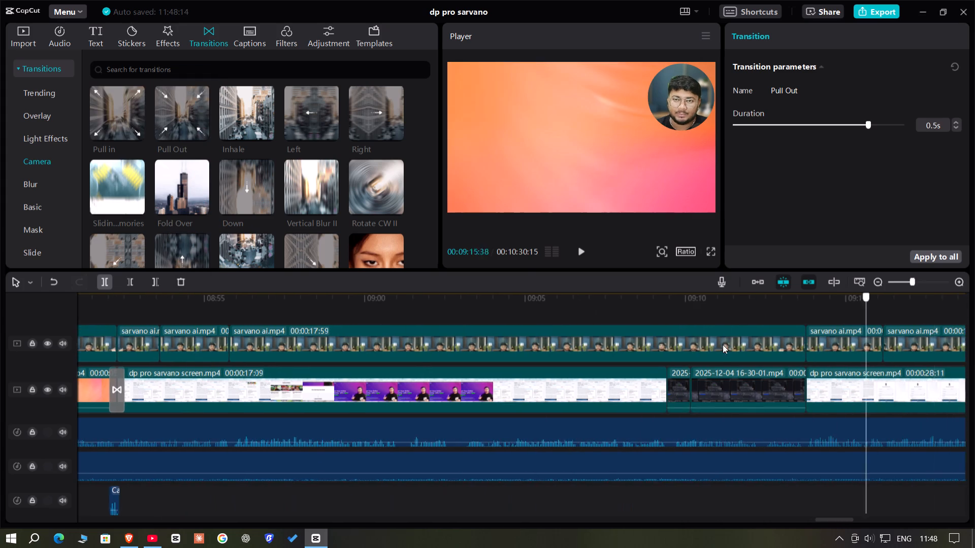
left_click_drag(723, 345, 590, 349)
left_click_drag(306, 109, 621, 444)
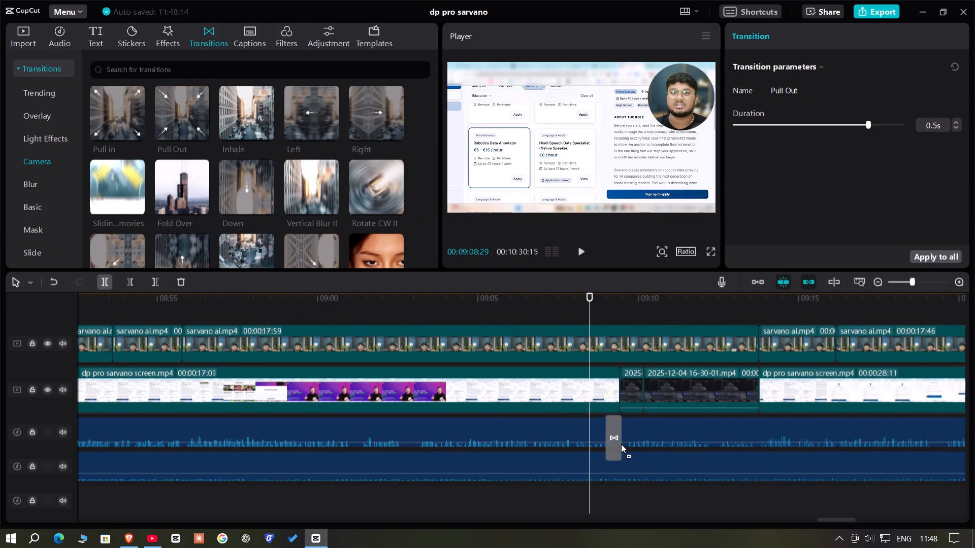
left_click_drag(621, 444, 607, 394)
left_click_drag(384, 108, 758, 385)
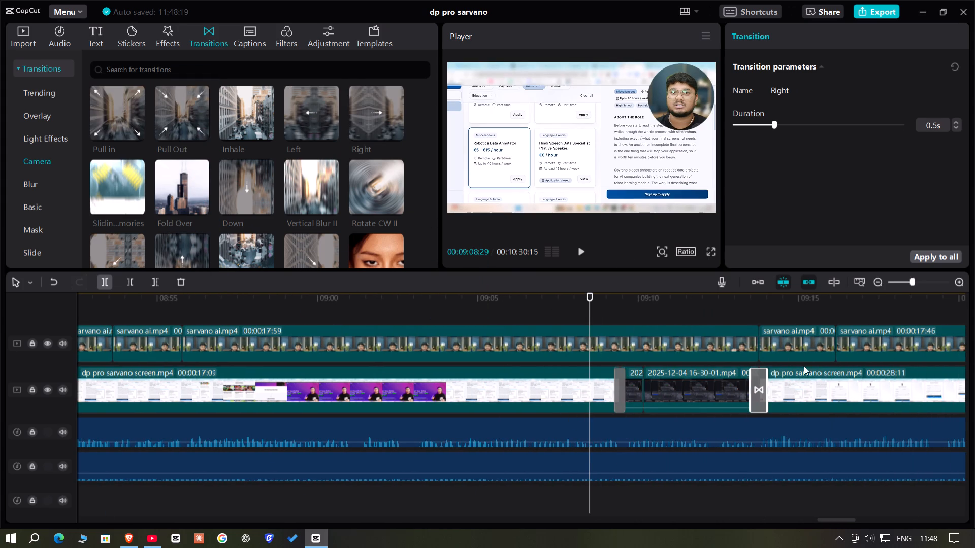
Add a Pull in transition at the start and a Pull Out at the end of the Free Stock Video clip, near 09:42 and 09:44.
left_click(845, 305)
left_click_drag(845, 305, 789, 332)
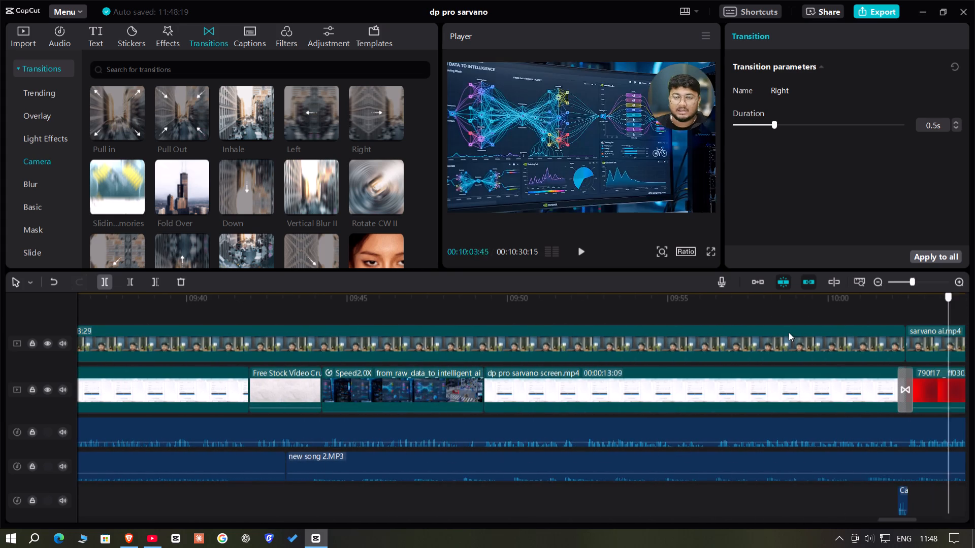
left_click_drag(789, 332, 415, 324)
left_click_drag(103, 94, 223, 405)
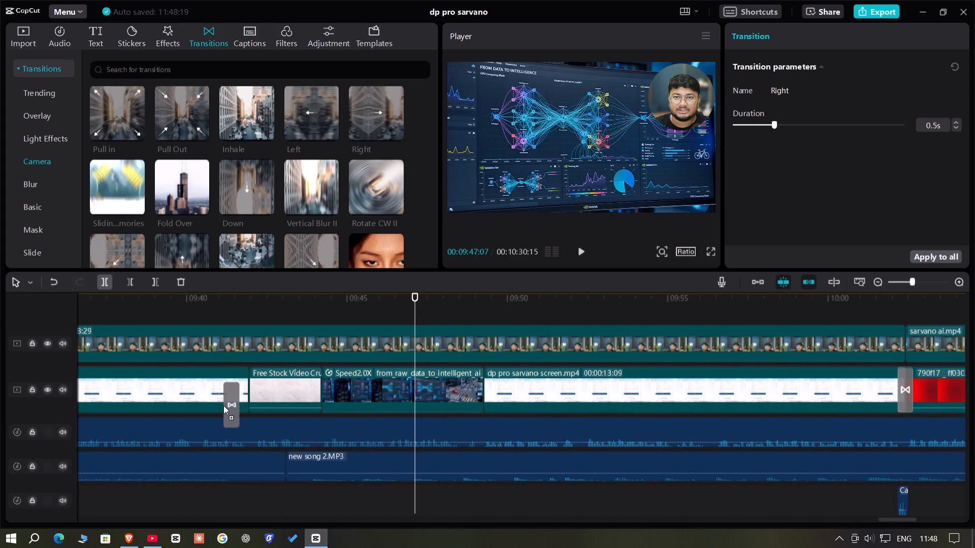
left_click_drag(223, 405, 219, 404)
left_click_drag(189, 108, 319, 393)
Add a Left transition between the 2.0X from_raw_data_to_intelligent_ai clip and the dp pro sarvano screen clip, near 09:49.
left_click_drag(309, 114, 387, 230)
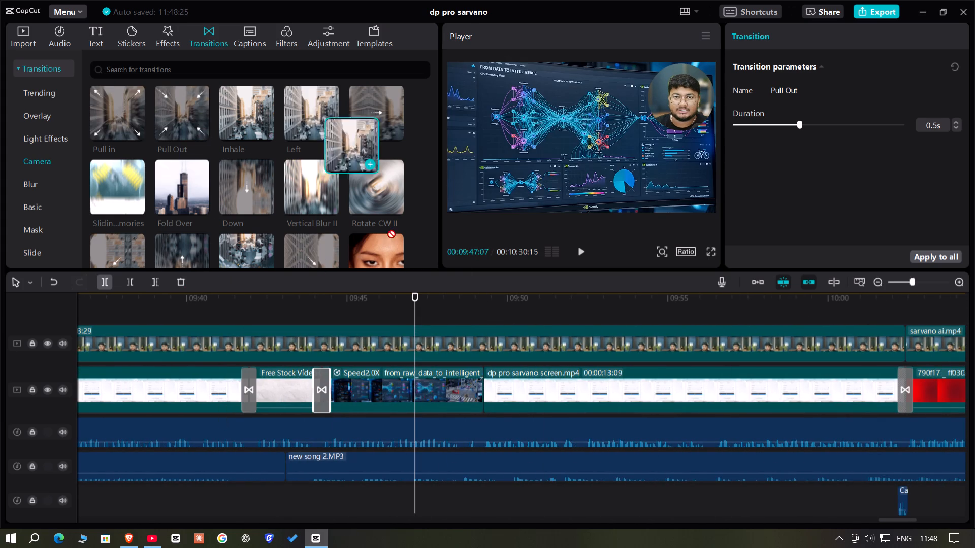
left_click_drag(387, 230, 483, 387)
Add a Pull in transition at the start and a Pull Out at the end of the WANT TO LEARN CPA clip, near 10:07 and 10:09.
double_click(660, 293)
left_click_drag(659, 293, 974, 319)
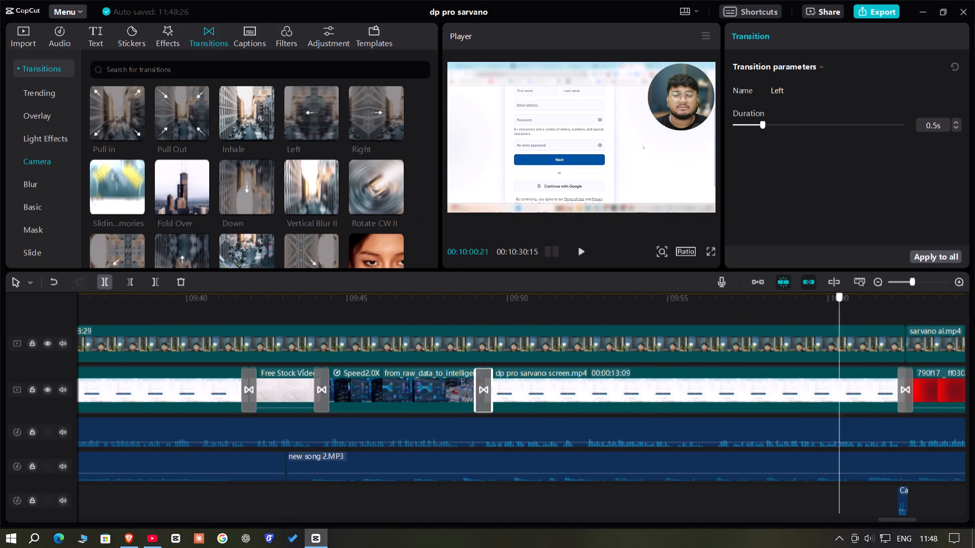
left_click_drag(974, 319, 588, 314)
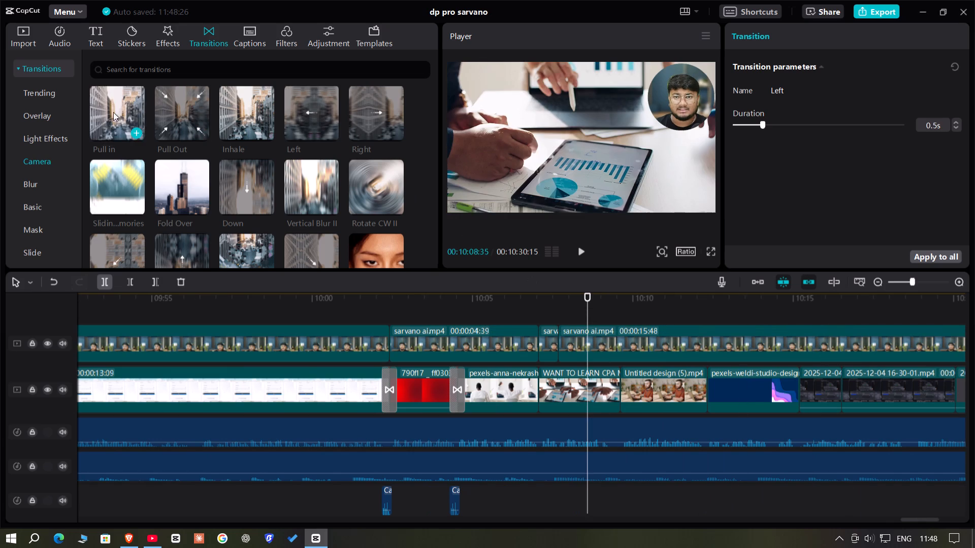
left_click_drag(113, 112, 517, 408)
left_click_drag(183, 105, 619, 395)
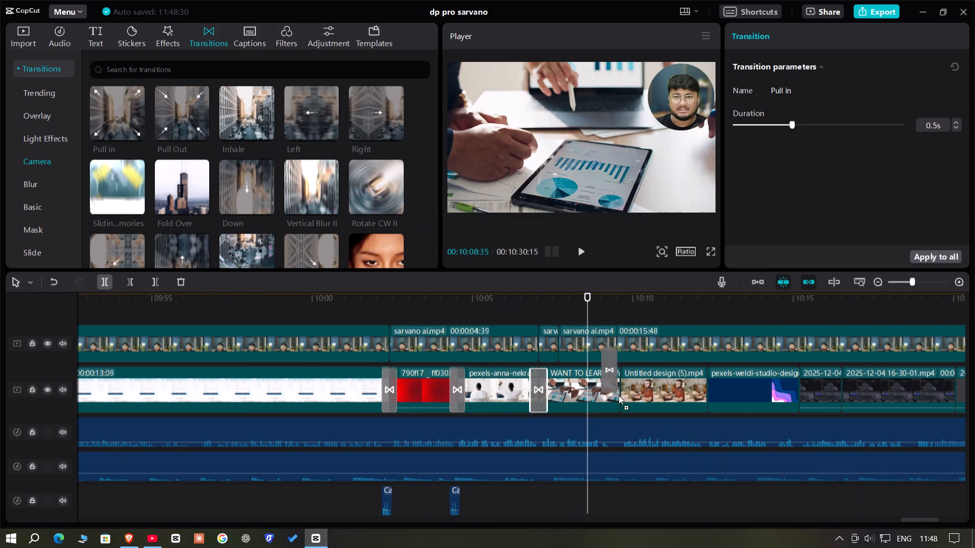
left_click_drag(619, 395, 615, 394)
Add a Pull in transition at the start and a Right at the end of the blue pexels-weldi-studio-design clip, near 10:12 and 10:15.
left_click_drag(115, 98, 693, 391)
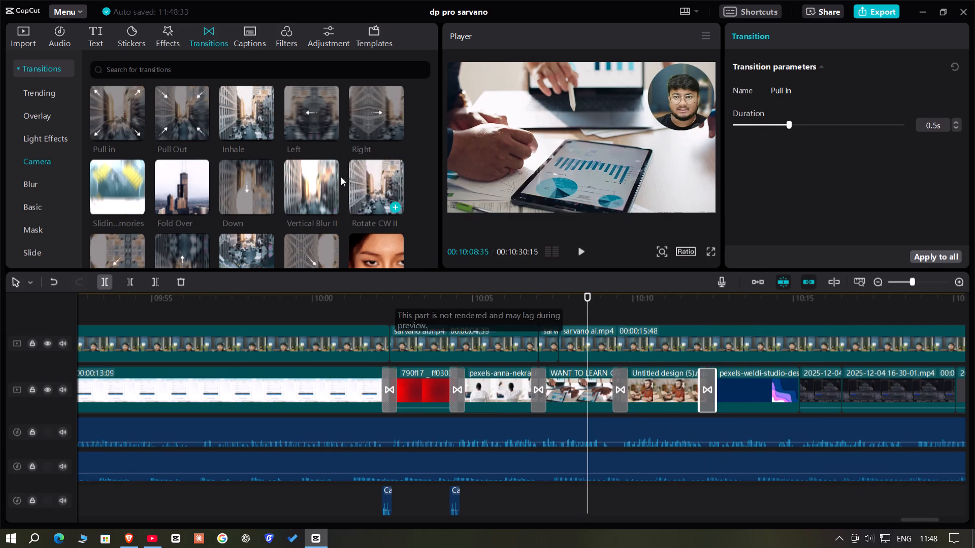
left_click_drag(384, 89, 793, 403)
left_click(861, 295)
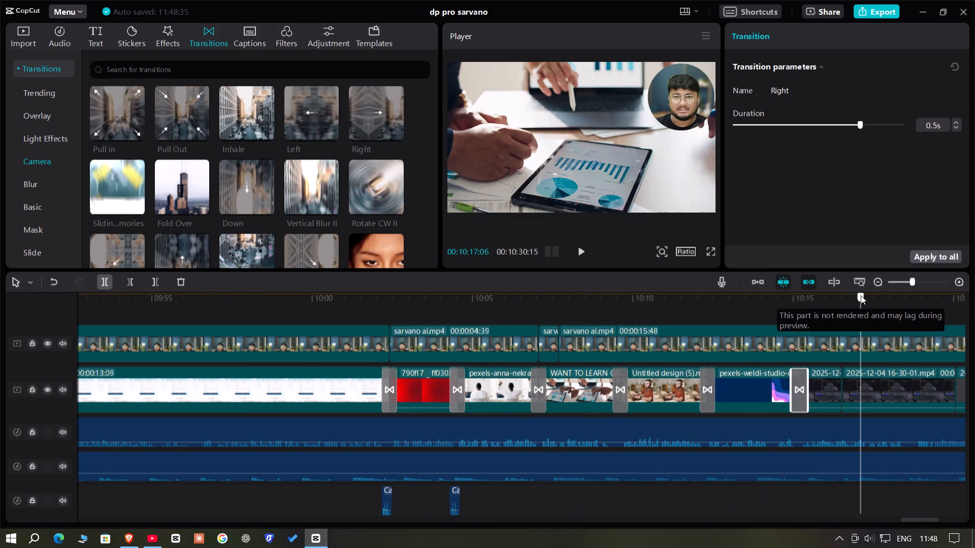
left_click_drag(861, 295, 386, 344)
scroll(129, 180, "up", 1)
scroll(120, 198, "down", 1)
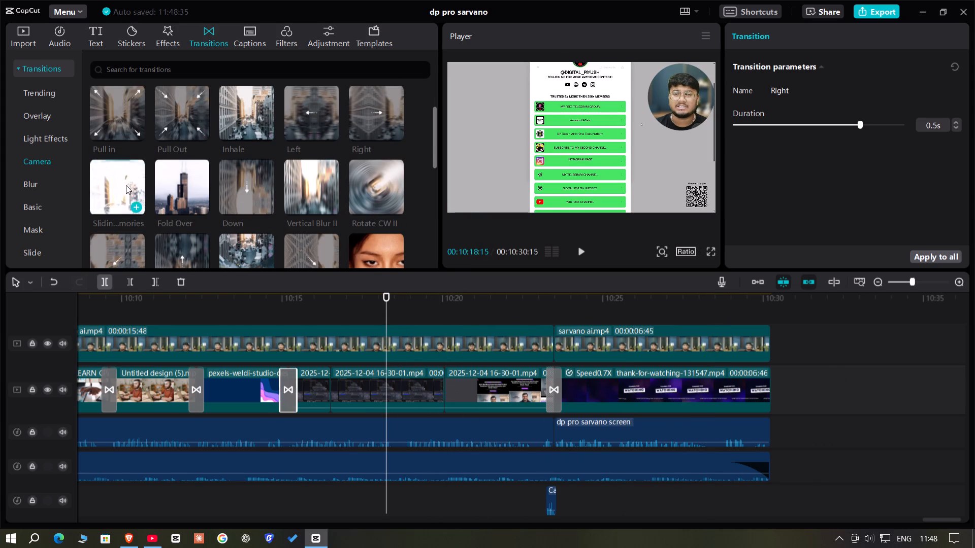
left_click_drag(126, 185, 328, 394)
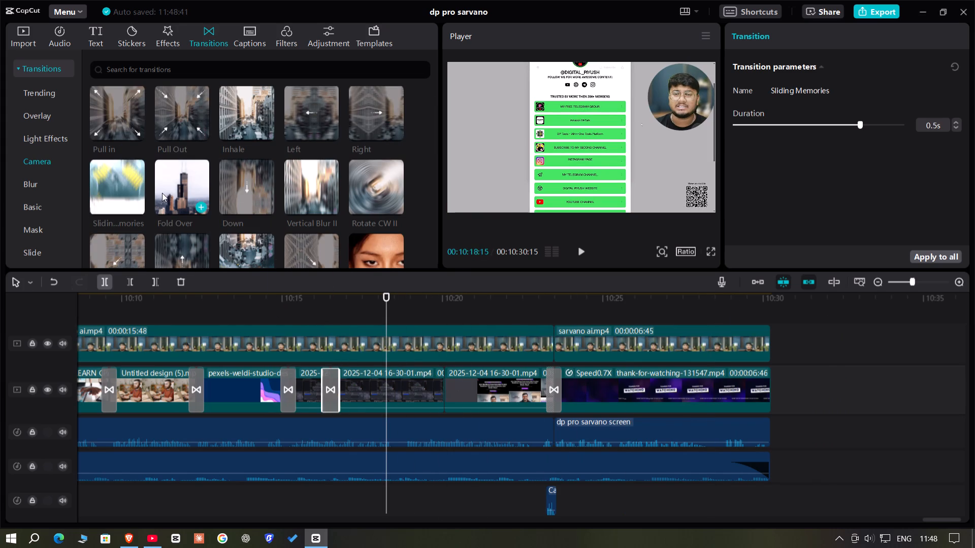
left_click_drag(110, 183, 441, 399)
Play back the two Sliding Memories transitions between the 2025-12-04 clips near the end of the video.
left_click(322, 305)
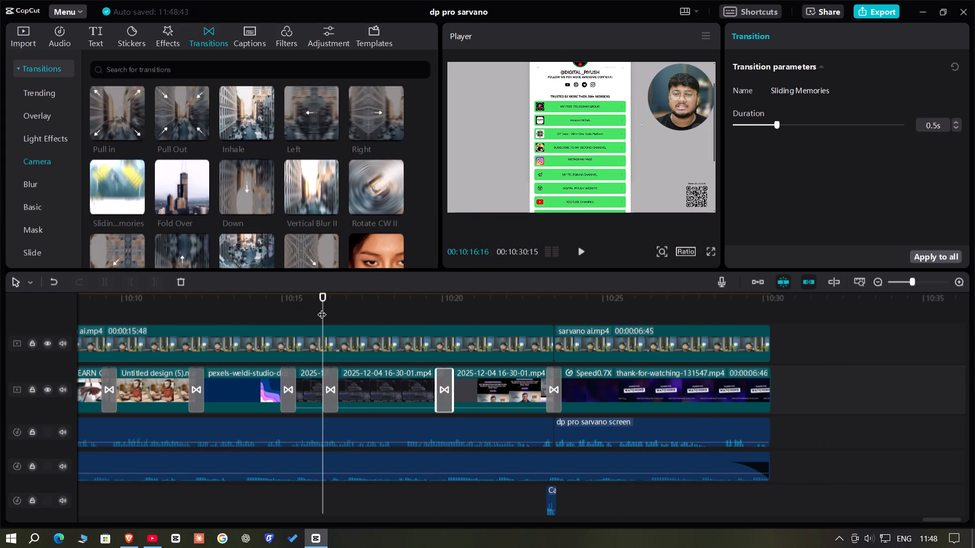
left_click(583, 251)
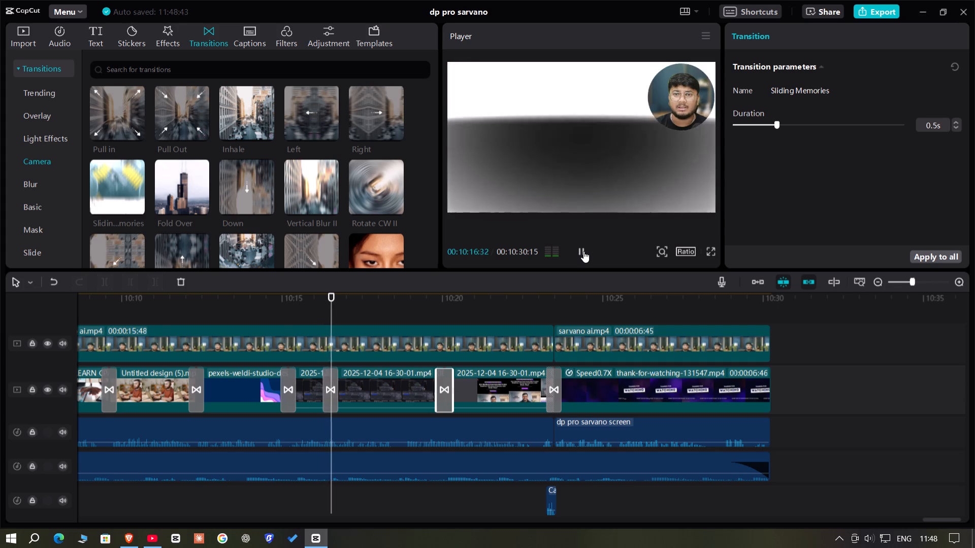
double_click(431, 308)
left_click(577, 251)
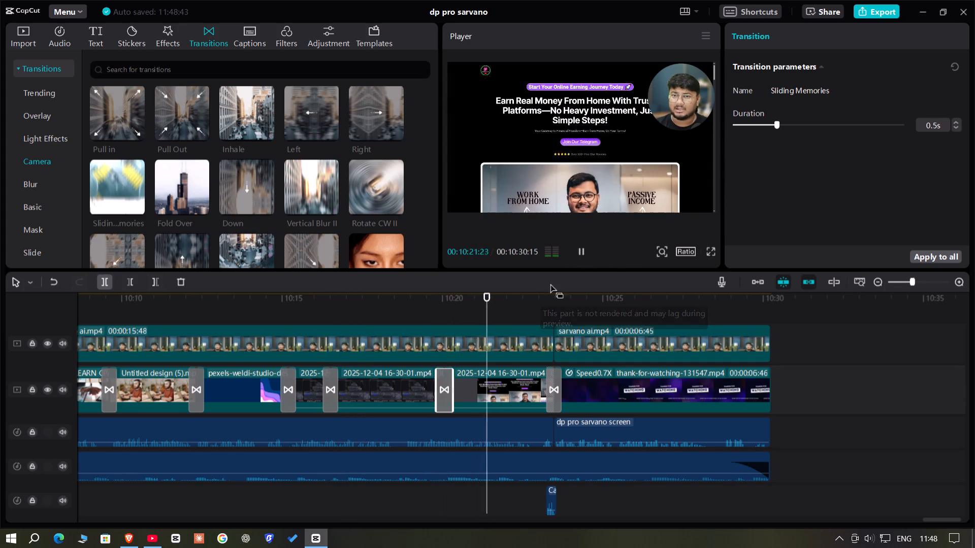
left_click(584, 252)
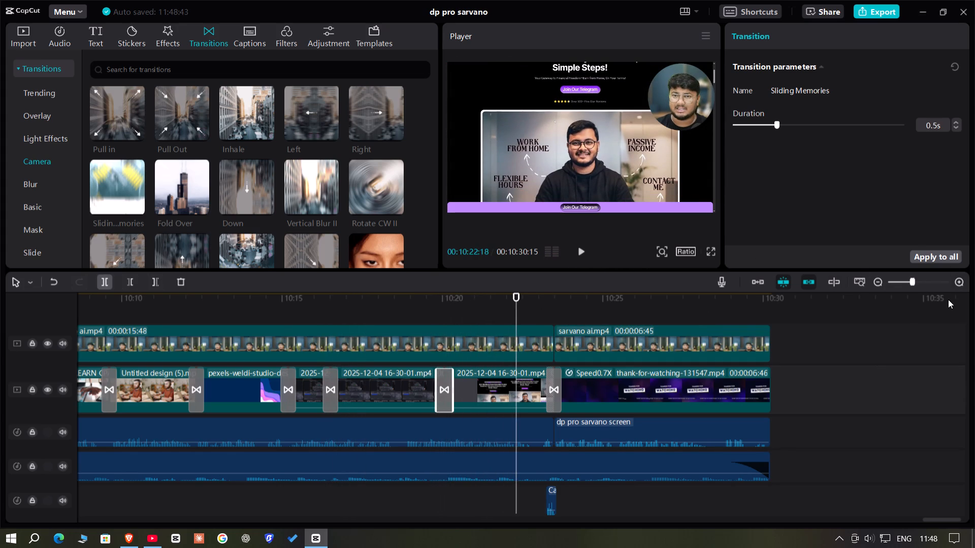
Go back to the start of the video and place the playhead at the end of the Disclaimer clip, at 00:00:04:37.
left_click(910, 283)
left_click_drag(898, 281, 886, 277)
left_click(269, 301)
left_click_drag(269, 301, 216, 298)
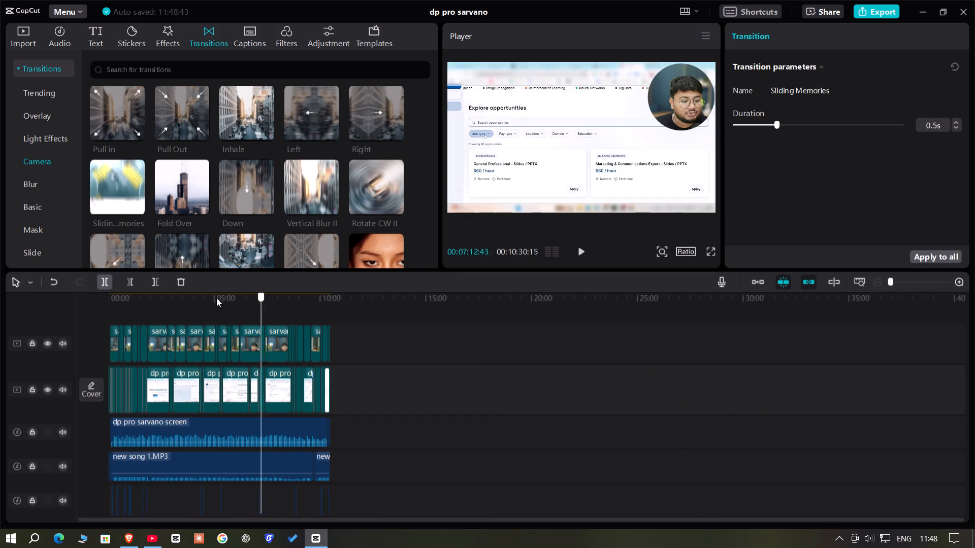
left_click_drag(216, 298, 0, 298)
left_click(901, 279)
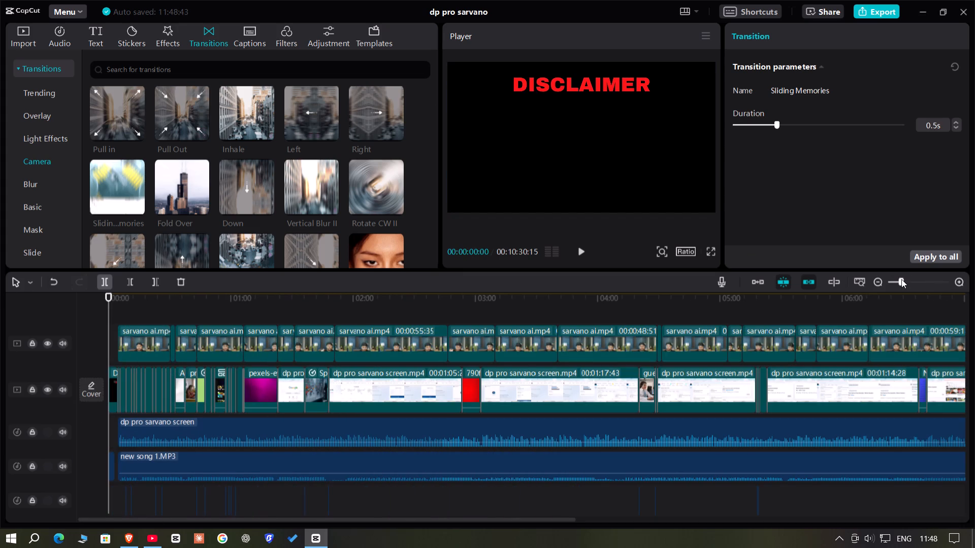
left_click(913, 283)
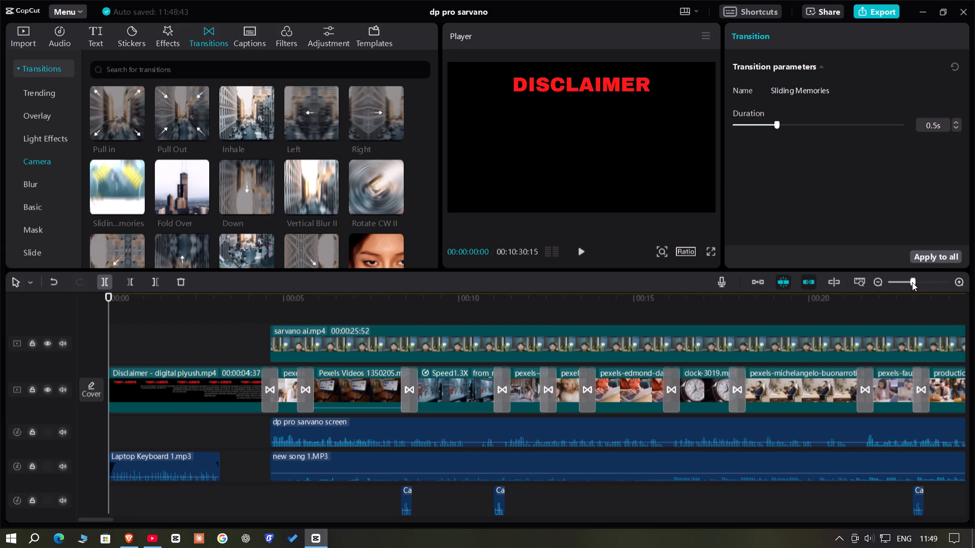
left_click(917, 282)
double_click(391, 303)
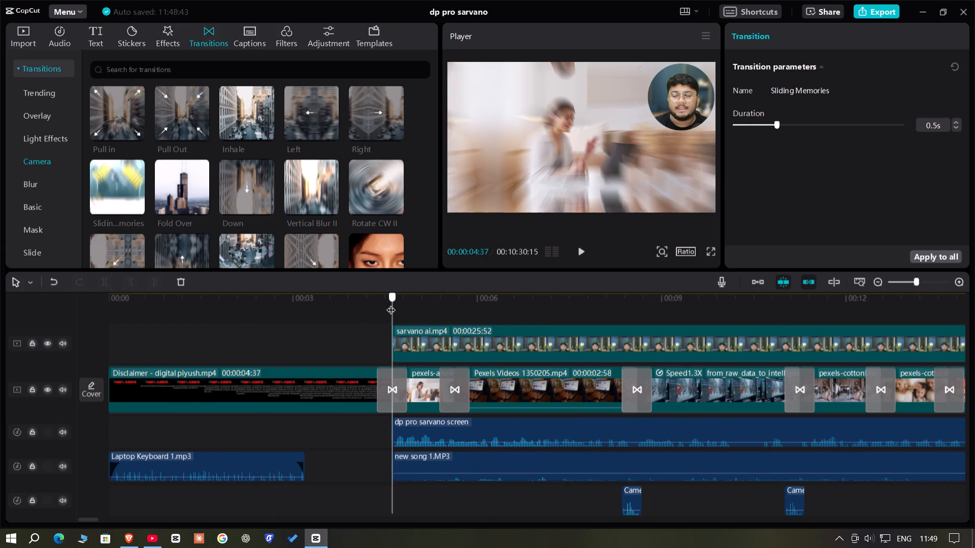
Import SFX- Swoosh02, SFX- Swoosh04, SFX- Swoosh08 and SFX- Swoosh12 from the Swoosh subfolder of Essential Sound in the editing materials folder.
left_click(3, 36)
left_click(23, 37)
left_click(100, 83)
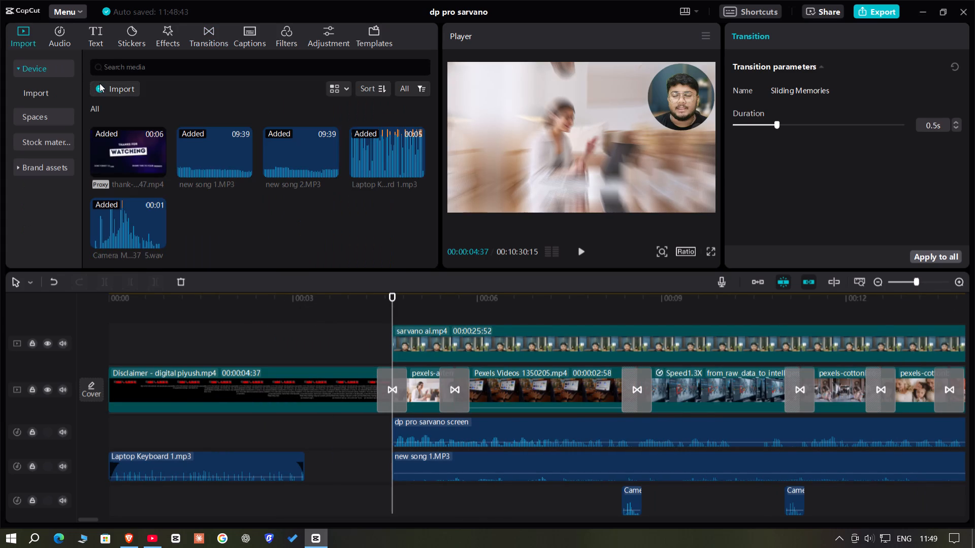
left_click(209, 22)
left_click(208, 32)
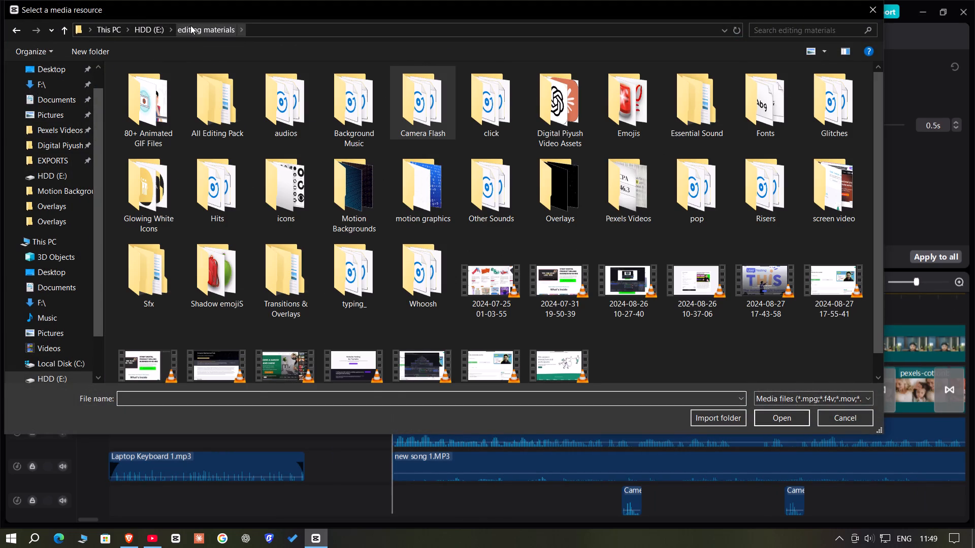
double_click(720, 106)
double_click(141, 183)
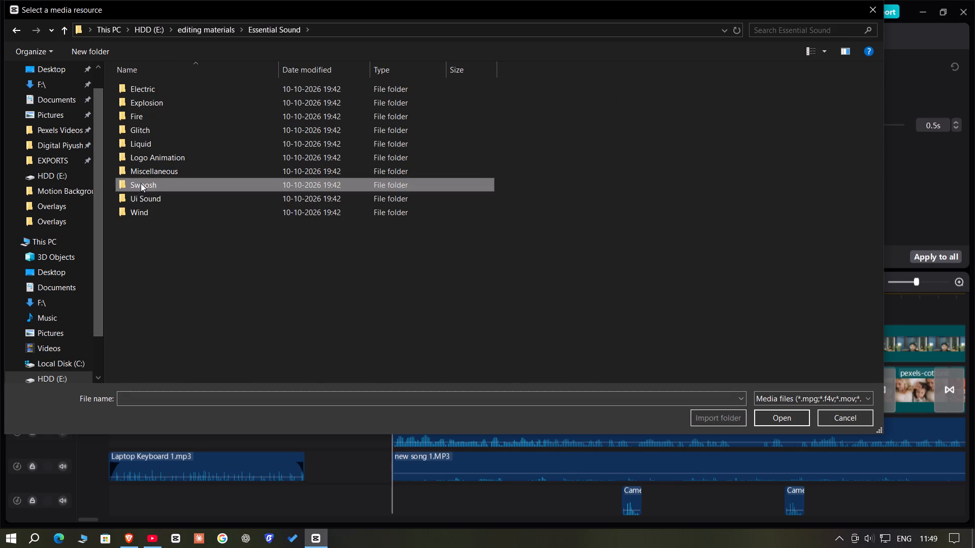
left_click(178, 128)
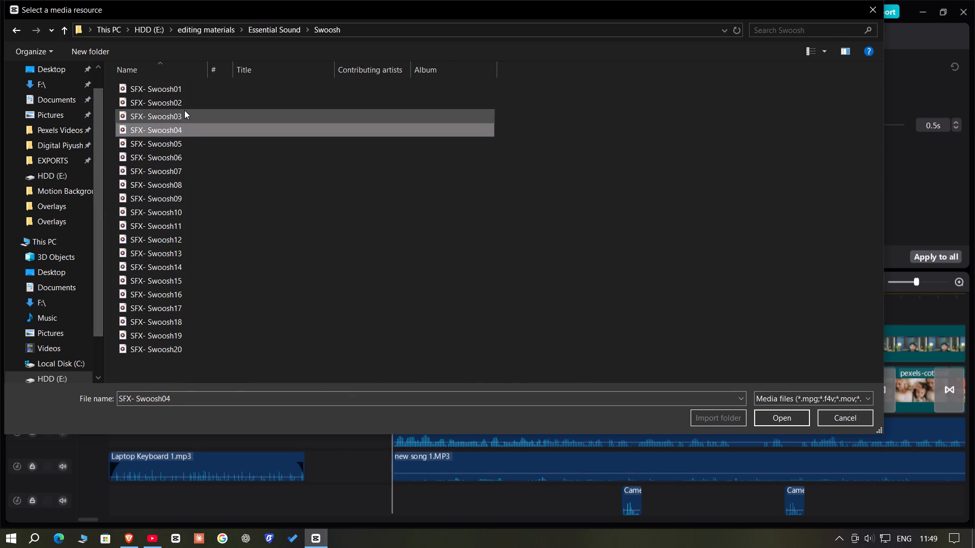
left_click(182, 104, "ctrl")
left_click(193, 183, "ctrl")
left_click(176, 241, "ctrl")
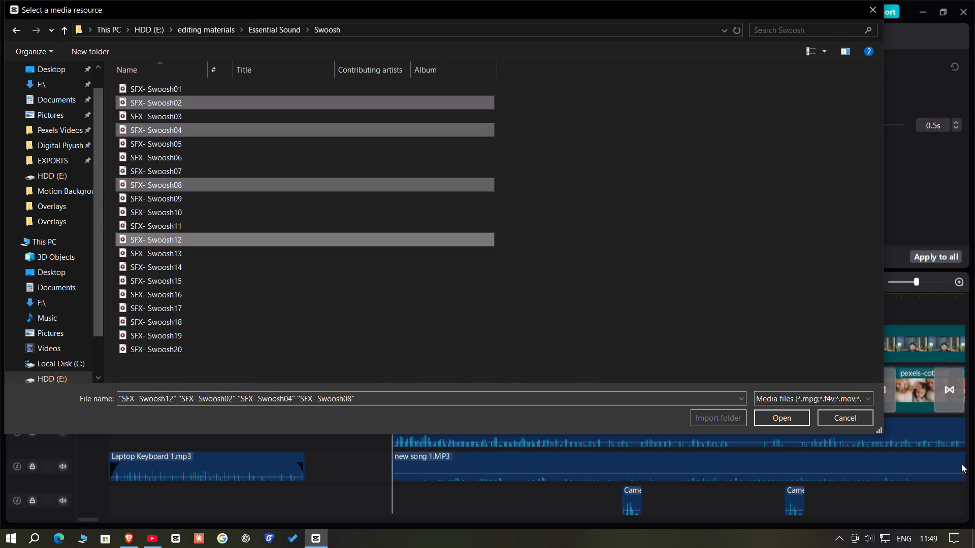
left_click(787, 421)
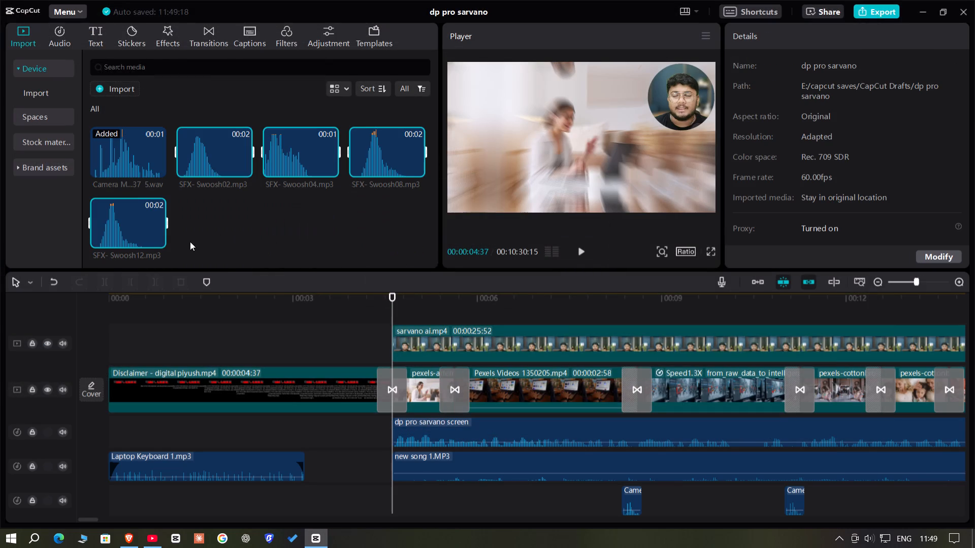
Place the four imported swoosh sounds in a row on a new audio track, starting at 00:00:04:37.
left_click_drag(215, 157, 392, 512)
Trim the silent beginning off the SFX- Swoosh02 clip, cutting everything before 00:00:04:44.
left_click(925, 282)
scroll(562, 430, "down", 3)
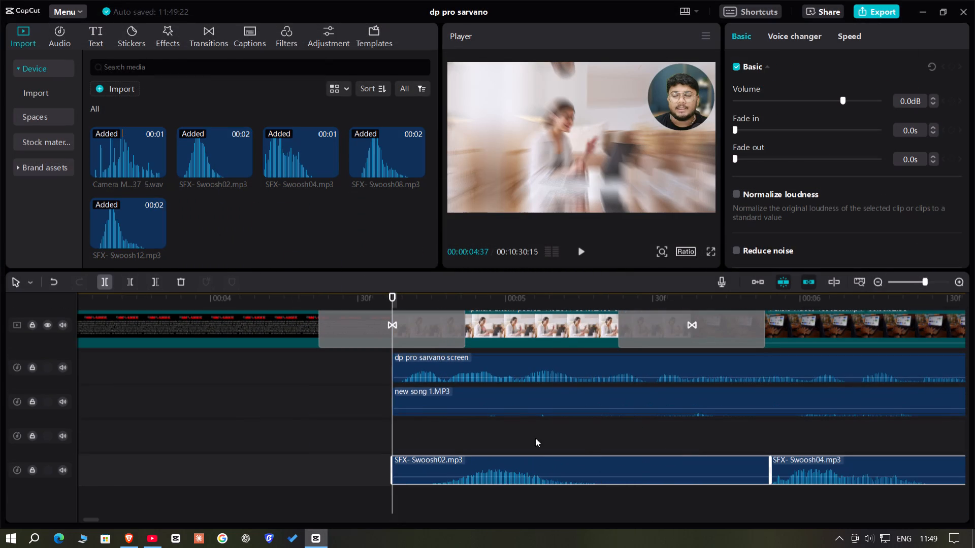
double_click(434, 431)
key("Left")
key("Left")
key("Right")
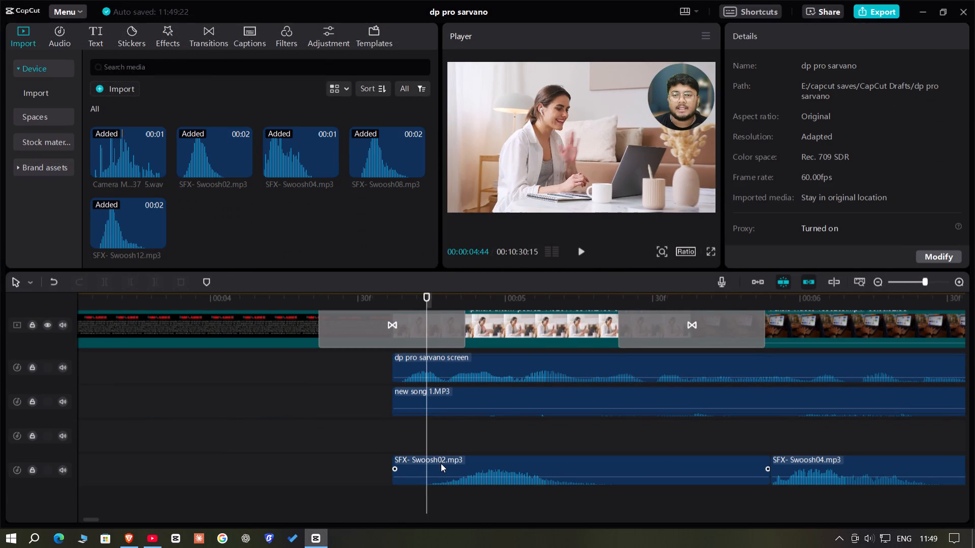
left_click(441, 463)
left_click(129, 283)
Trim the silent beginning off the SFX- Swoosh08 clip, cutting everything before 00:00:07:01.
left_click(919, 282)
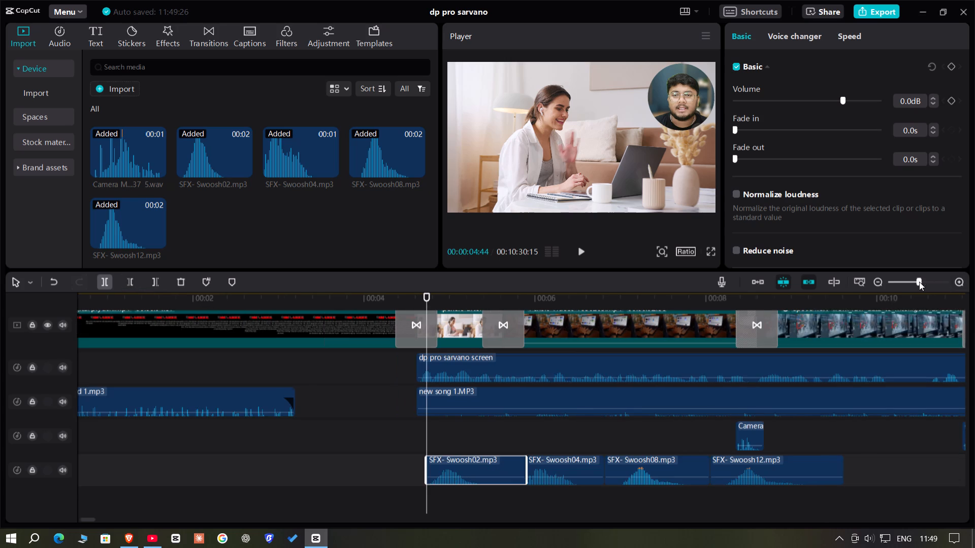
left_click(557, 422)
left_click_drag(557, 422, 624, 466)
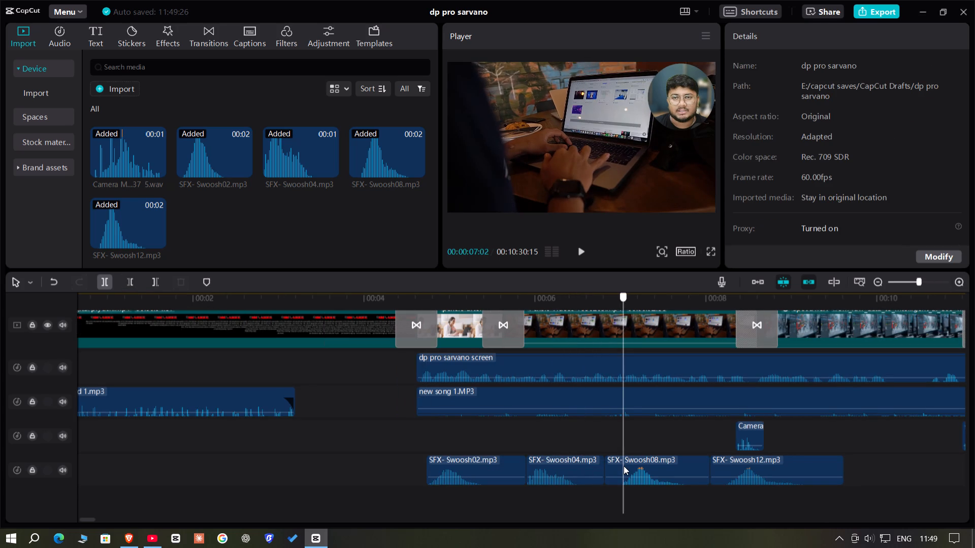
left_click_drag(624, 466, 623, 466)
key("Left")
key("Left")
key("Right")
left_click(636, 465)
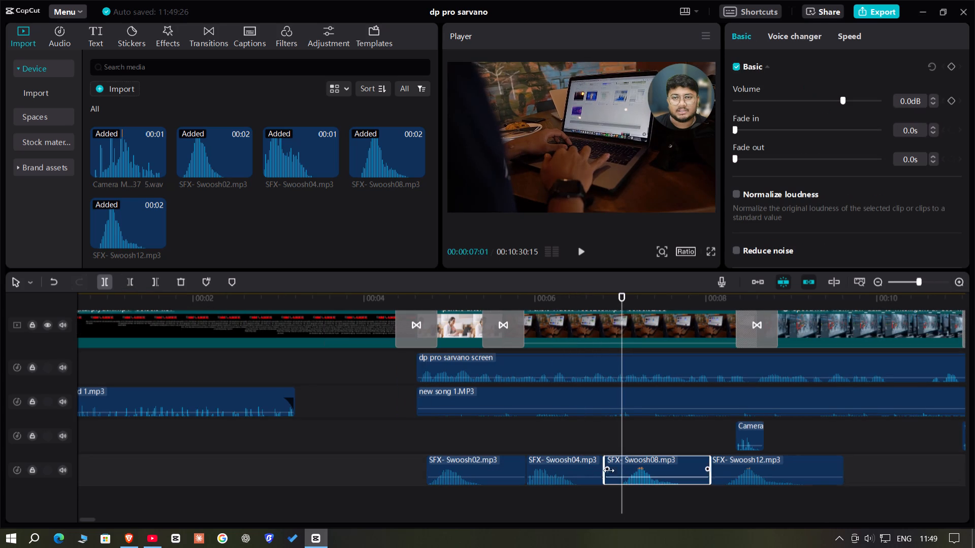
left_click(126, 279)
Trim the silent beginning off the SFX- Swoosh12 clip, cutting everything before 00:00:08:14.
double_click(721, 430)
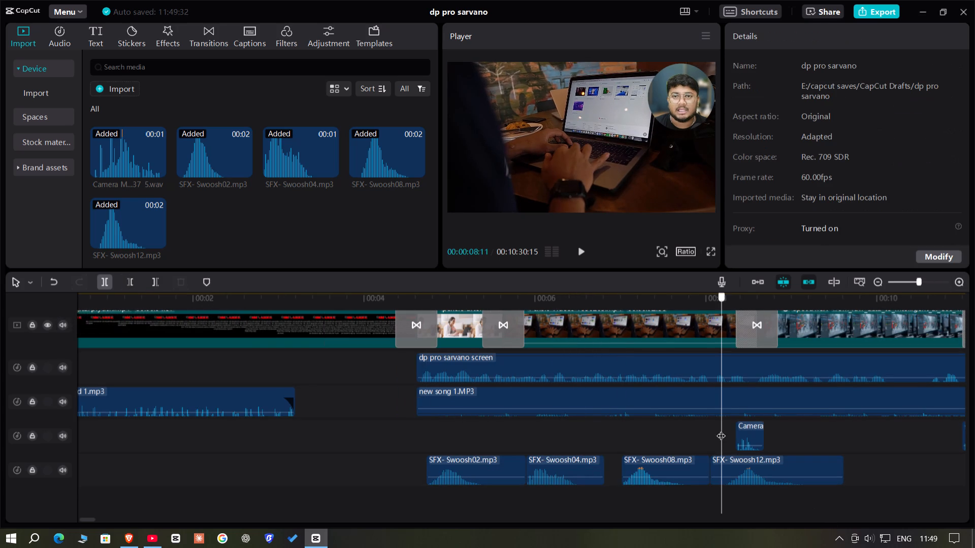
key("Right")
key("Right")
key("Right")
left_click(742, 475)
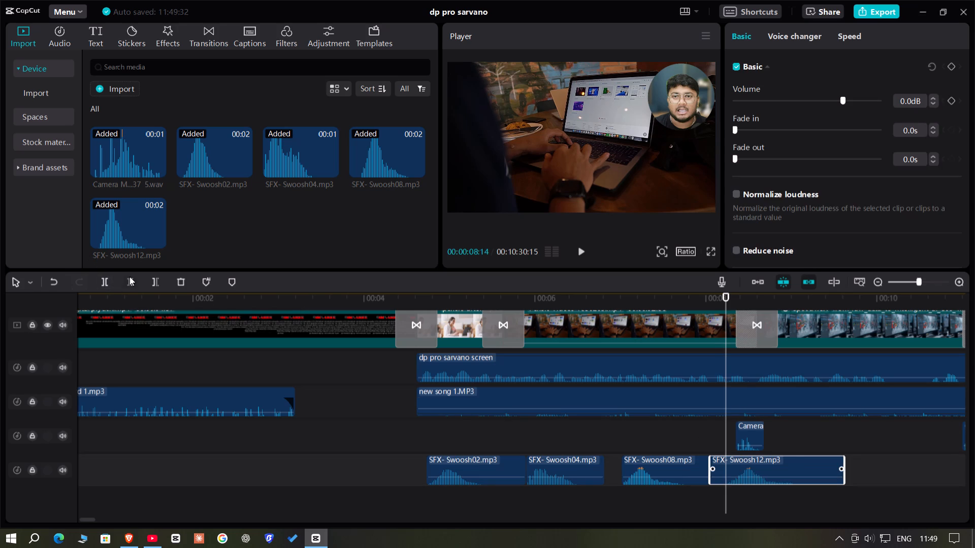
left_click(129, 277)
Lower the volume of all four swoosh clips together to -14.2 dB.
scroll(524, 461, "down", 3)
left_click_drag(489, 489, 747, 482)
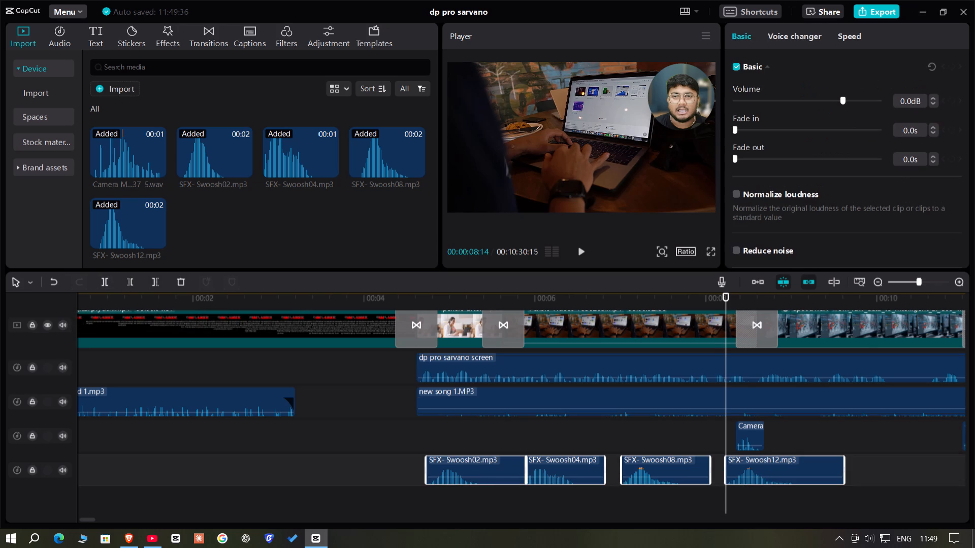
left_click(828, 106)
left_click_drag(826, 106, 815, 106)
Copy the four trimmed and quieter swoosh clips for reuse at other transitions.
right_click(575, 475)
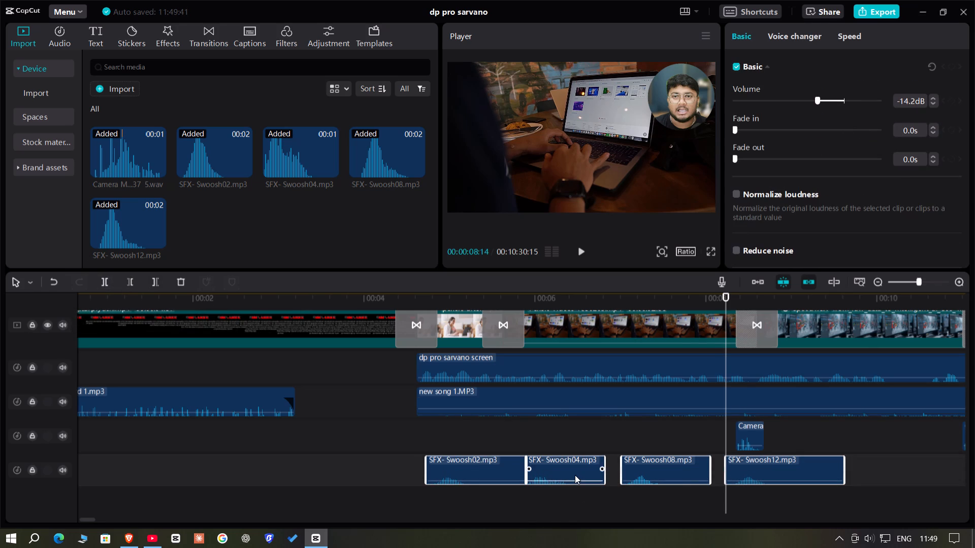
left_click(600, 316)
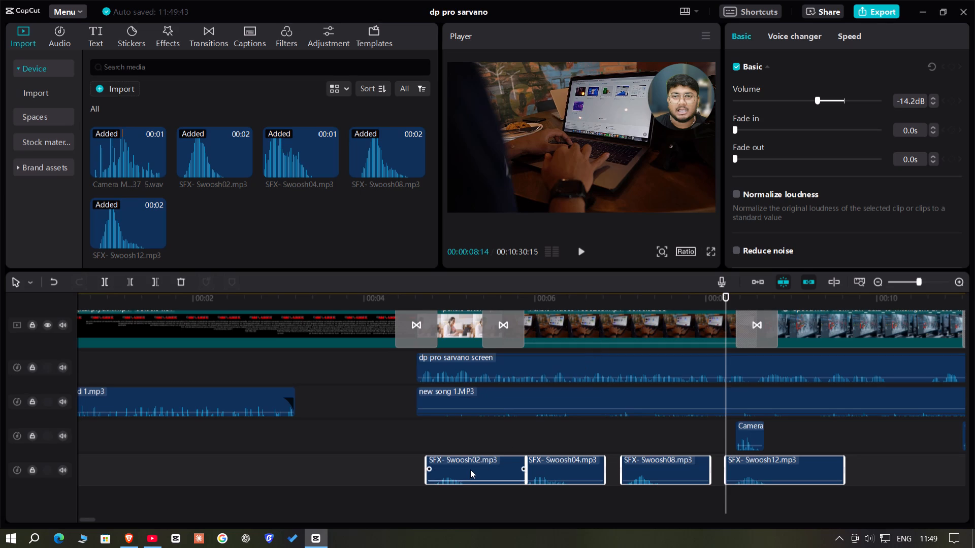
Line up SFX- Swoosh02 with the transition after the Disclaimer clip and SFX- Swoosh04 with the transition before Pexels Videos 1350205.
left_click_drag(465, 470, 434, 461)
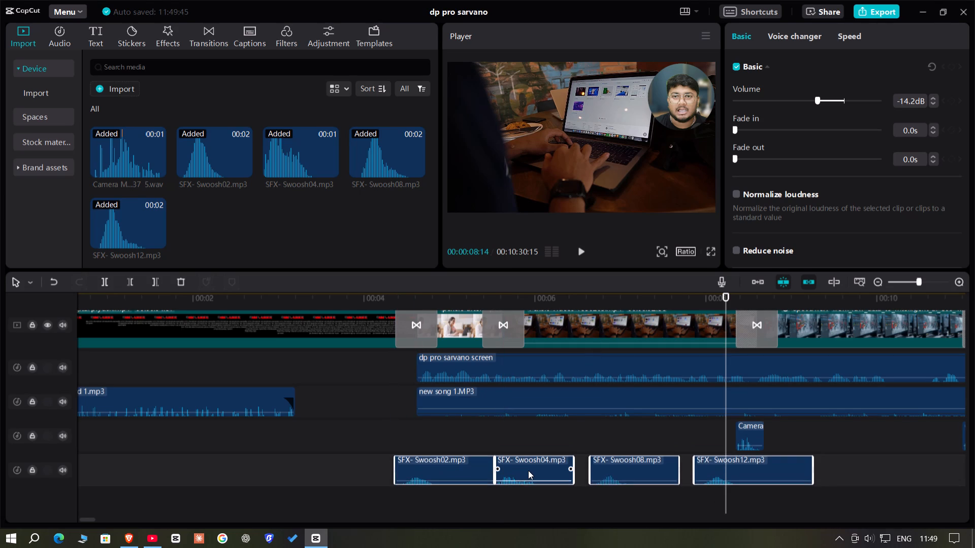
left_click(528, 470)
left_click_drag(530, 470, 517, 432)
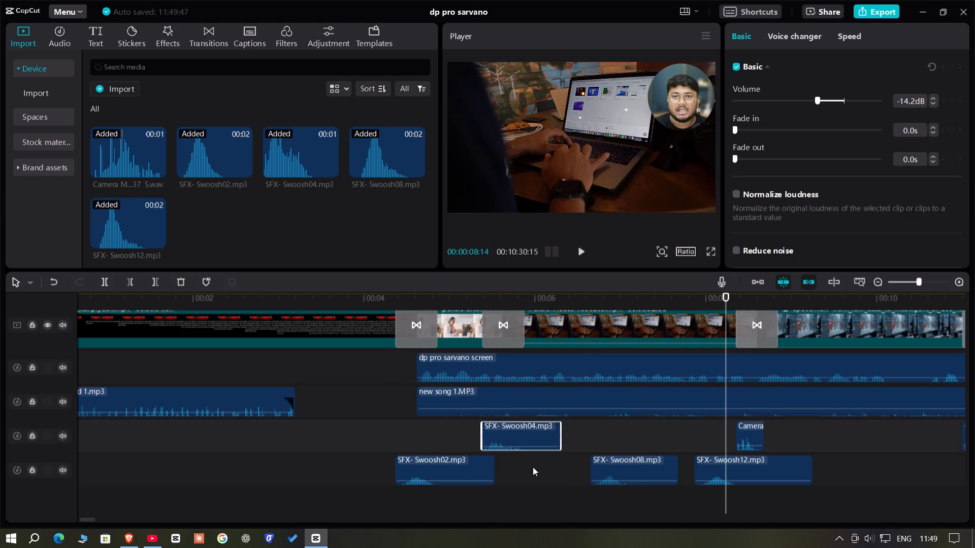
Move SFX- Swoosh08 and SFX- Swoosh12 onto the camera-flash track at the starts of the transitions near 00:12 and 00:13.
left_click_drag(561, 485, 811, 477)
left_click_drag(770, 472, 974, 473)
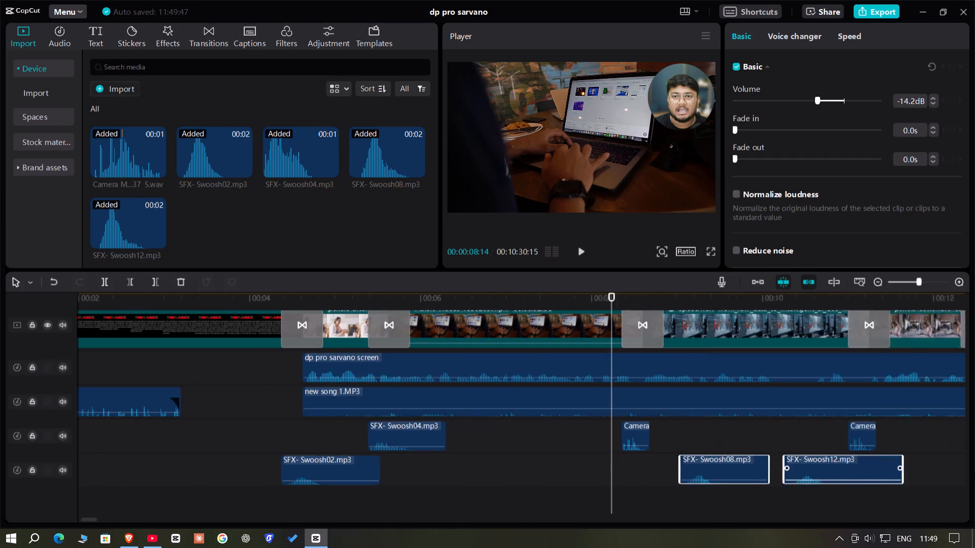
left_click_drag(974, 473, 759, 439)
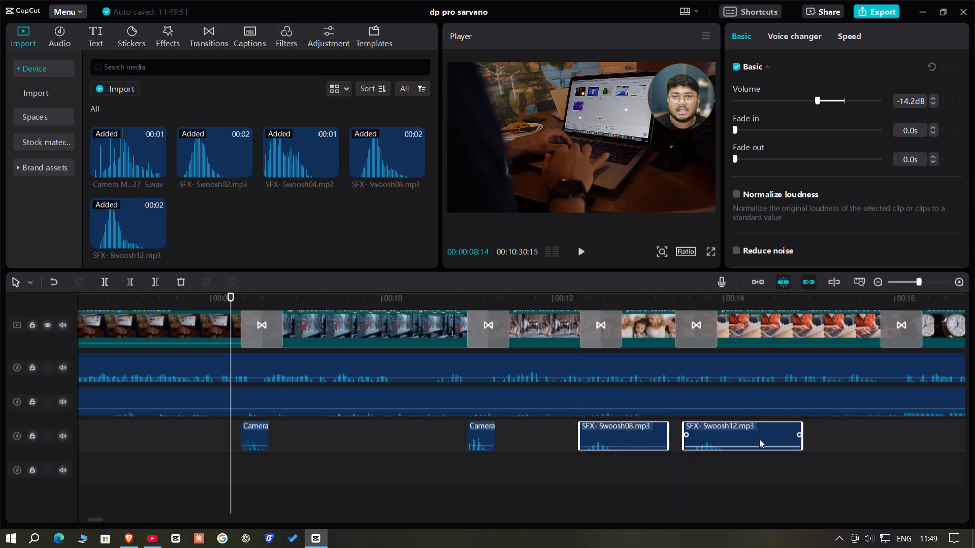
left_click(727, 438)
left_click_drag(727, 438, 719, 439)
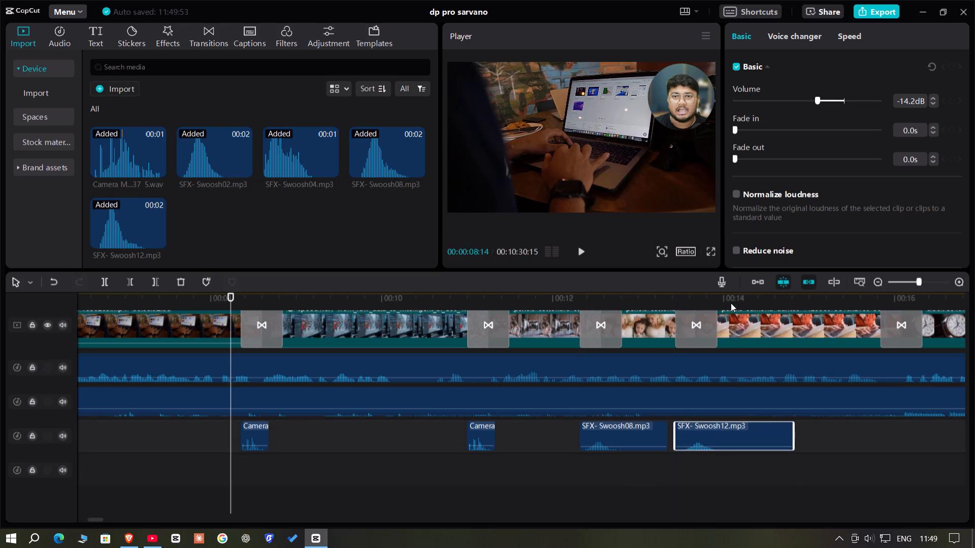
Paste the four swooshes with SFX- Swoosh02 at 00:00:15:50, before the clock clip, and line up SFX- Swoosh04 with the transition after it.
left_click(731, 293)
left_click_drag(731, 292, 411, 282)
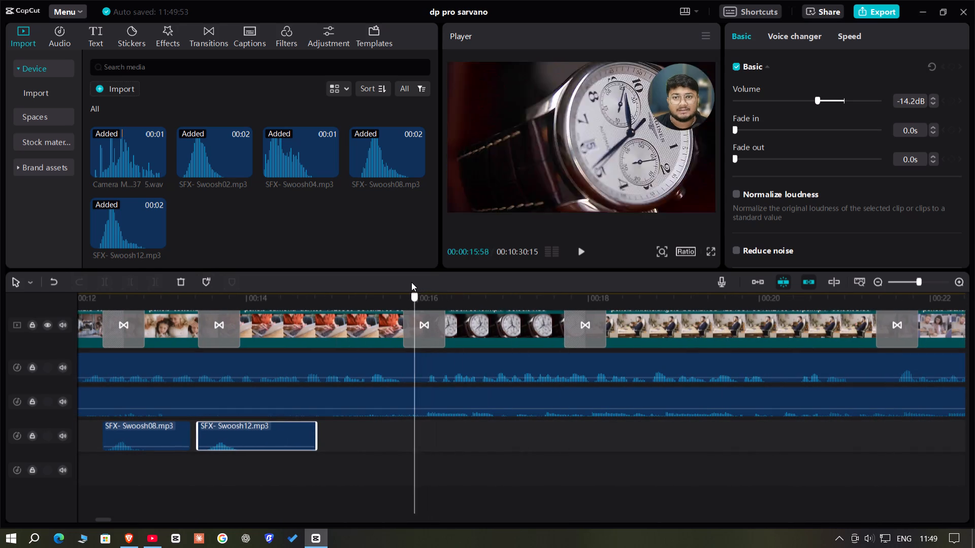
left_click_drag(411, 282, 400, 281)
key("ctrl+v")
left_click_drag(429, 467, 427, 437)
left_click_drag(548, 474, 811, 426)
left_click_drag(773, 432, 836, 431)
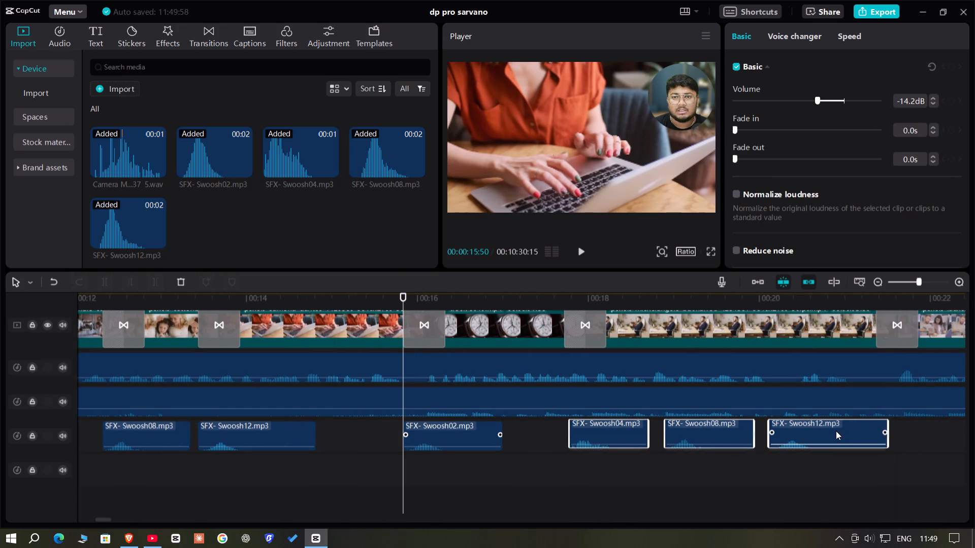
left_click_drag(836, 431, 833, 431)
Move the pasted SFX- Swoosh08 to the transition near 00:21 and SFX- Swoosh12 to the one before the yellow clip near 00:28.
left_click_drag(718, 476, 810, 438)
left_click_drag(804, 436, 974, 436)
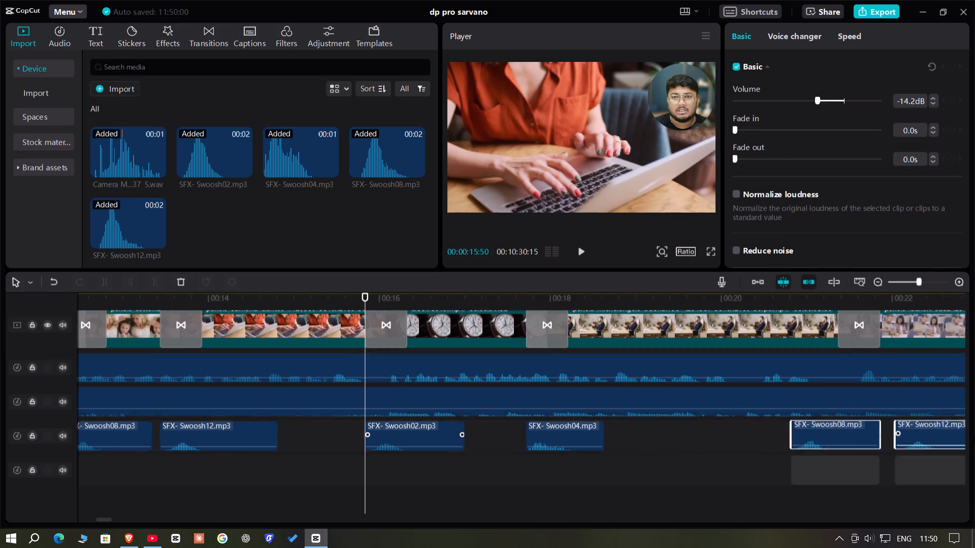
left_click_drag(974, 436, 567, 462)
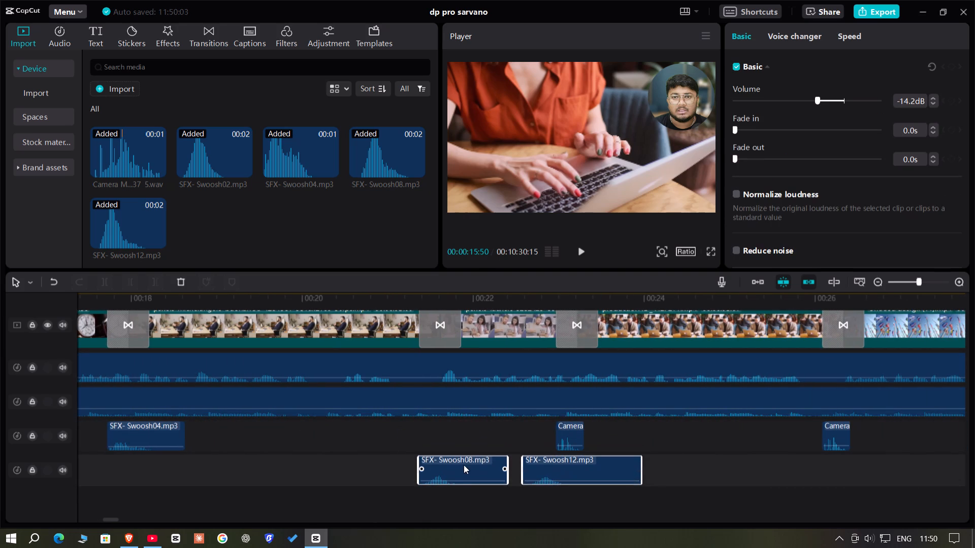
left_click(465, 465)
left_click_drag(465, 465, 463, 440)
left_click(569, 468)
left_click_drag(569, 468, 750, 467)
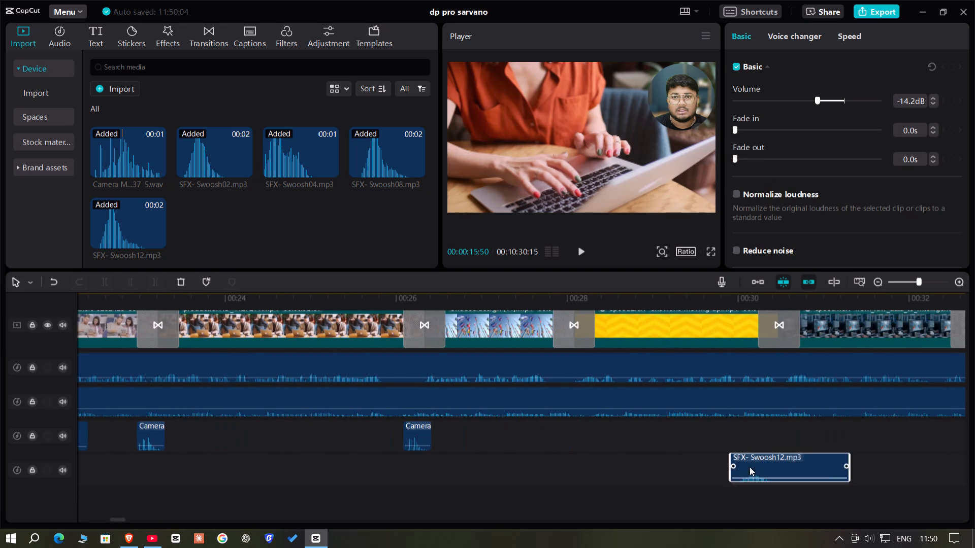
left_click_drag(750, 467, 601, 437)
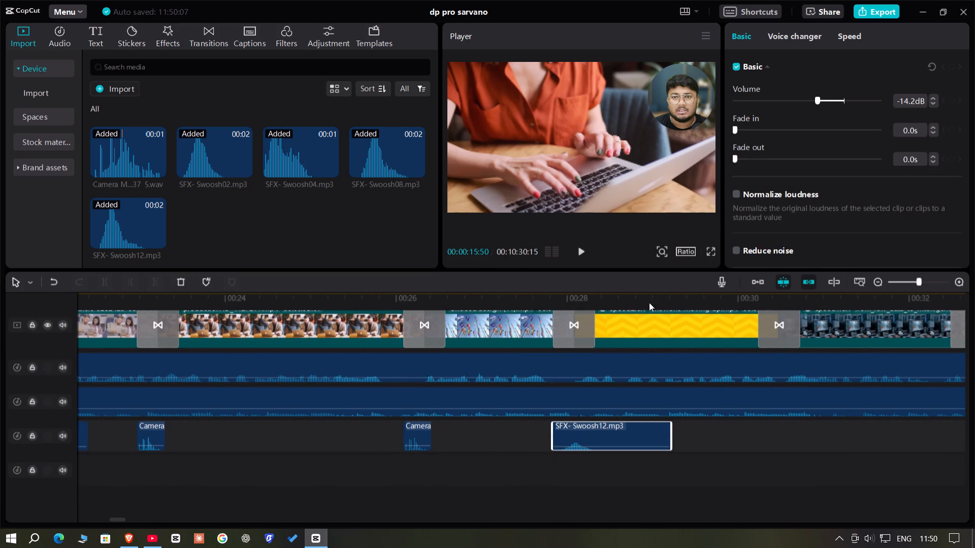
Paste the four swooshes again with SFX- Swoosh02 at 00:00:30:14 and line up SFX- Swoosh04 with the transition before the white background clip.
left_click(649, 296)
left_click_drag(649, 296, 346, 316)
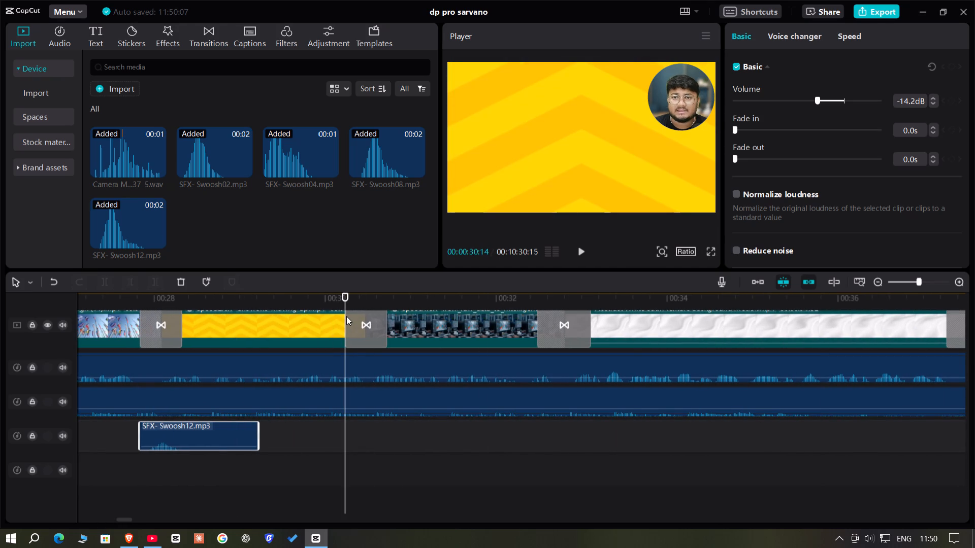
key("ctrl+v")
left_click_drag(391, 468, 390, 446)
left_click_drag(498, 478, 731, 436)
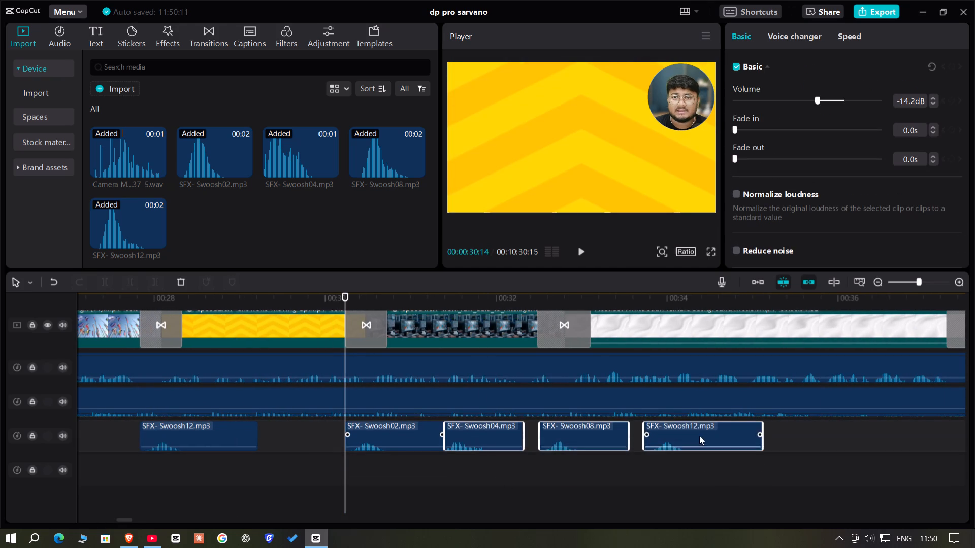
left_click_drag(694, 433, 785, 435)
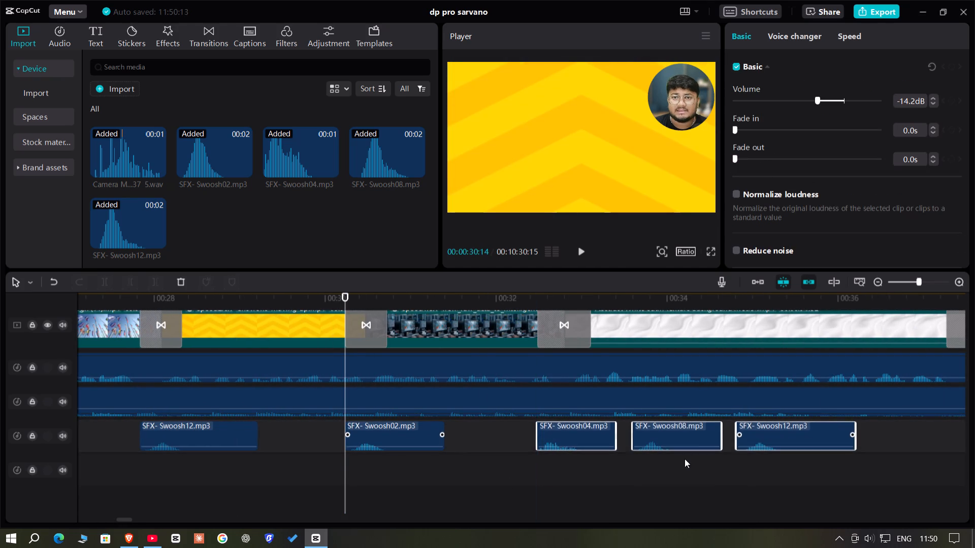
Move SFX- Swoosh08 to the transition after the white background clip near 00:37 and SFX- Swoosh12 to the one before the red clip near 00:50.
left_click_drag(643, 465, 777, 439)
left_click_drag(777, 439, 628, 441)
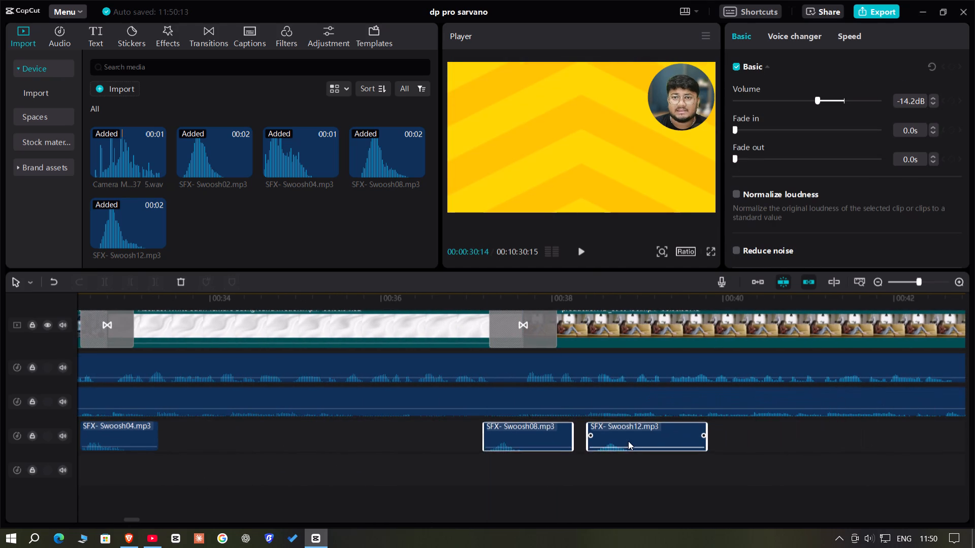
left_click_drag(628, 441, 634, 437)
left_click(634, 437)
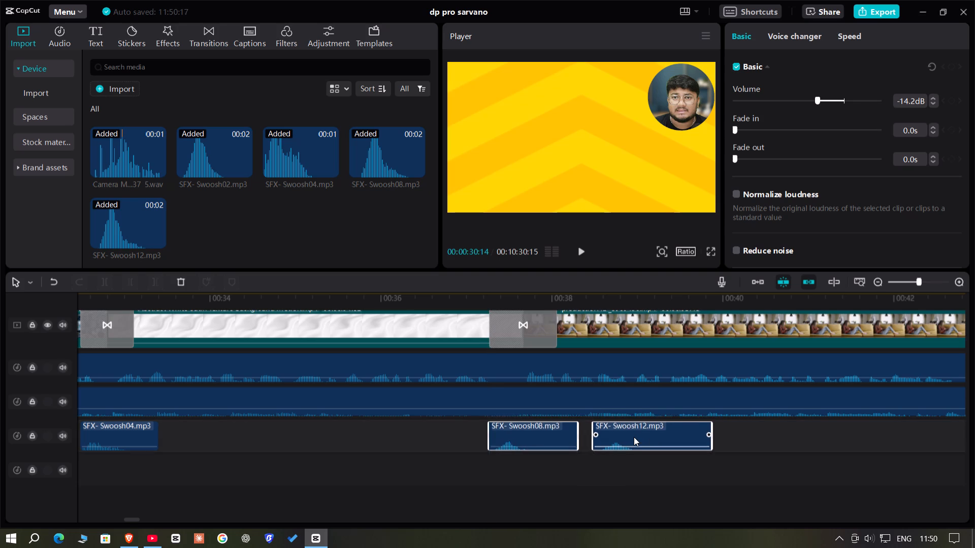
left_click_drag(634, 437, 640, 437)
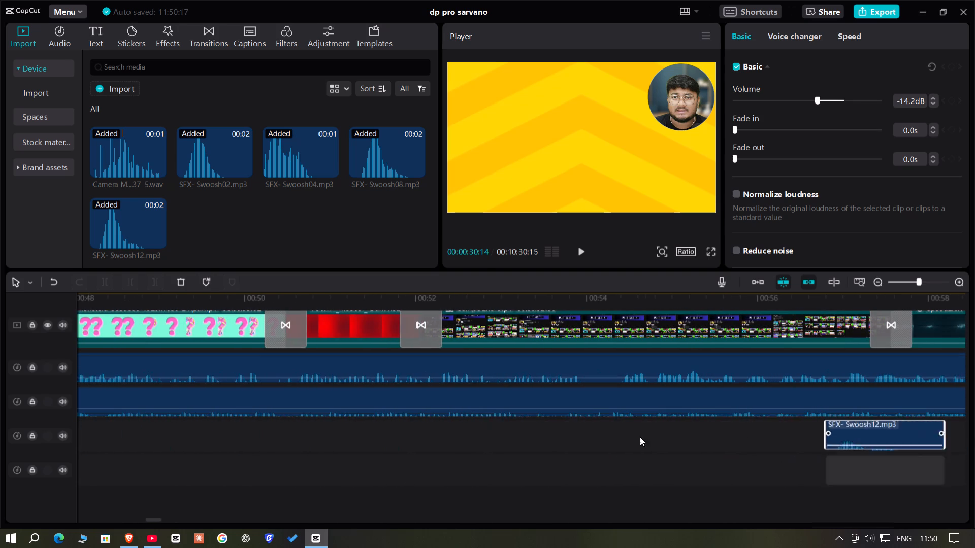
left_click_drag(640, 437, 306, 442)
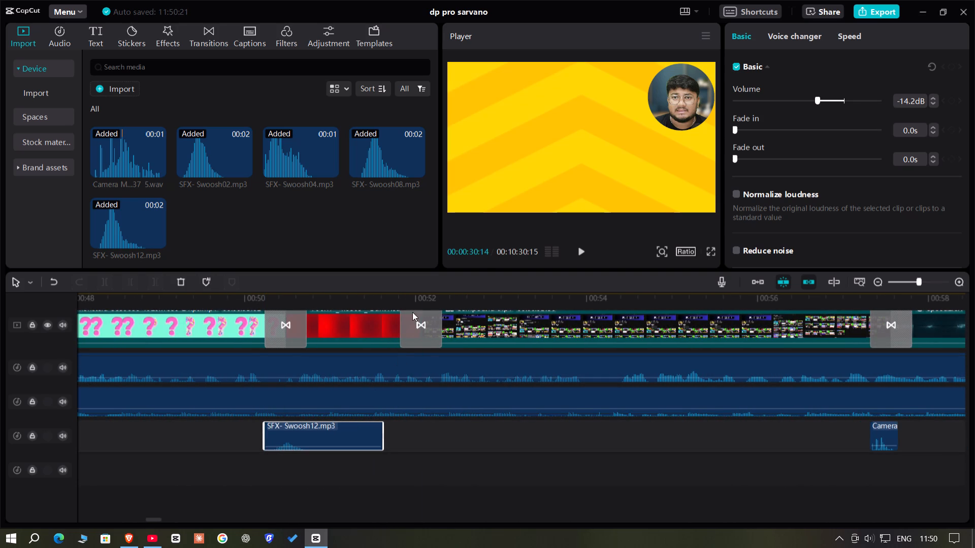
Paste the four swooshes onto the camera-flash track at 00:00:51:49 and line up SFX- Swoosh04 with the transition before the magenta clip near 01:05.
double_click(394, 300)
key("ctrl+v")
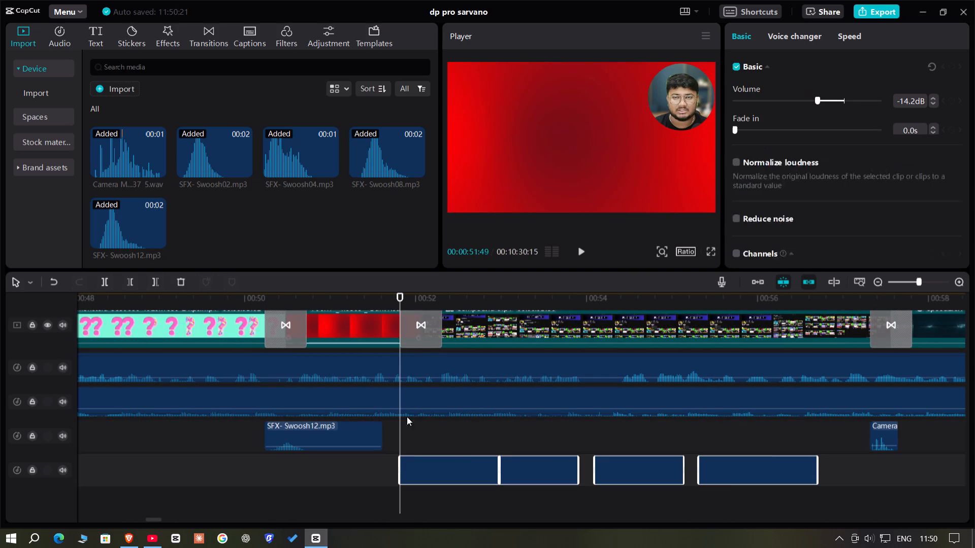
left_click_drag(429, 464, 430, 429)
left_click_drag(559, 479, 749, 433)
left_click_drag(749, 433, 722, 444)
left_click_drag(635, 485, 762, 439)
Move SFX- Swoosh08 to the transition after the magenta clip at 00:01:22:52, delete the leftover SFX- Swoosh12, and play back that transition.
left_click_drag(703, 440, 974, 451)
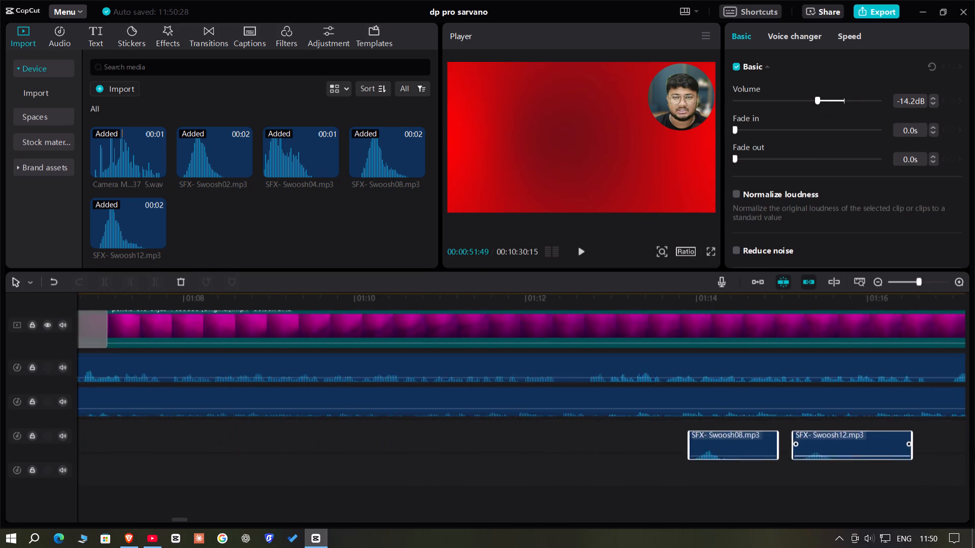
left_click_drag(974, 451, 562, 439)
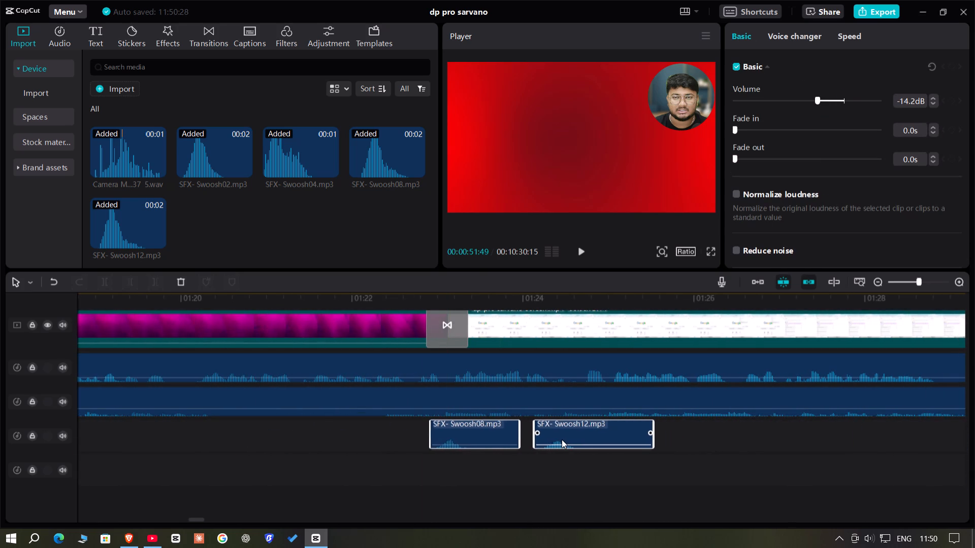
left_click_drag(562, 439, 561, 439)
left_click_drag(549, 481, 621, 441)
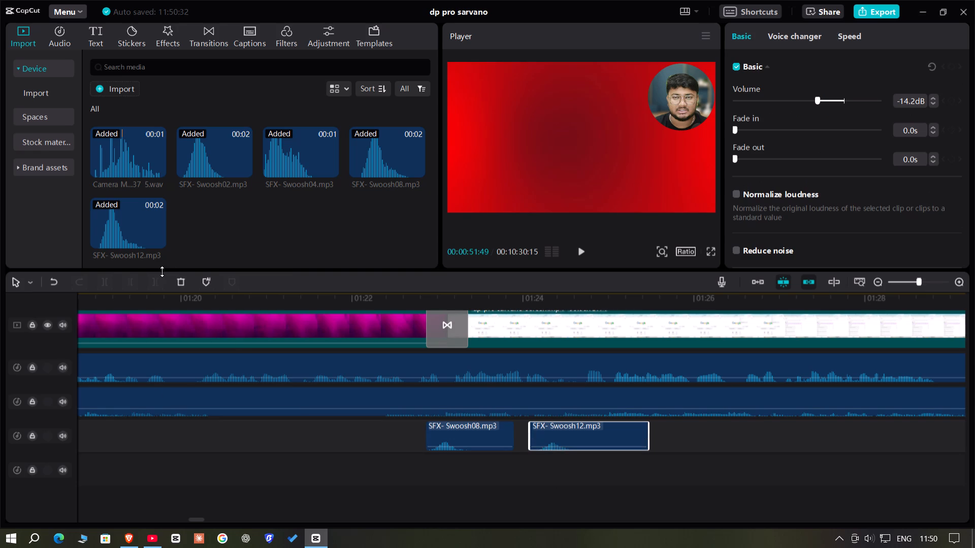
left_click(181, 281)
double_click(429, 301)
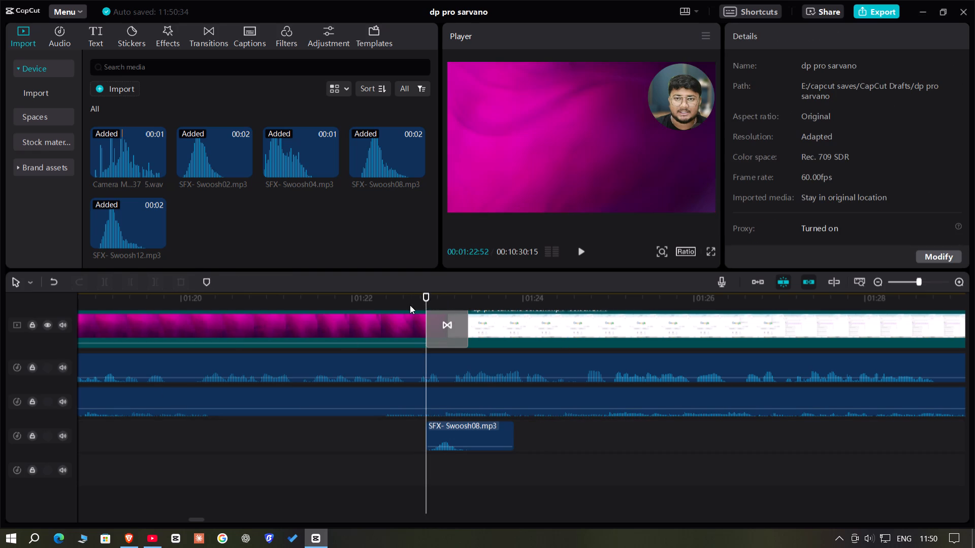
key("space")
key("space")
Paste the four swooshes at 00:02:53:16, at the transition before the red clip, and place them on the camera-flash track.
left_click(916, 282)
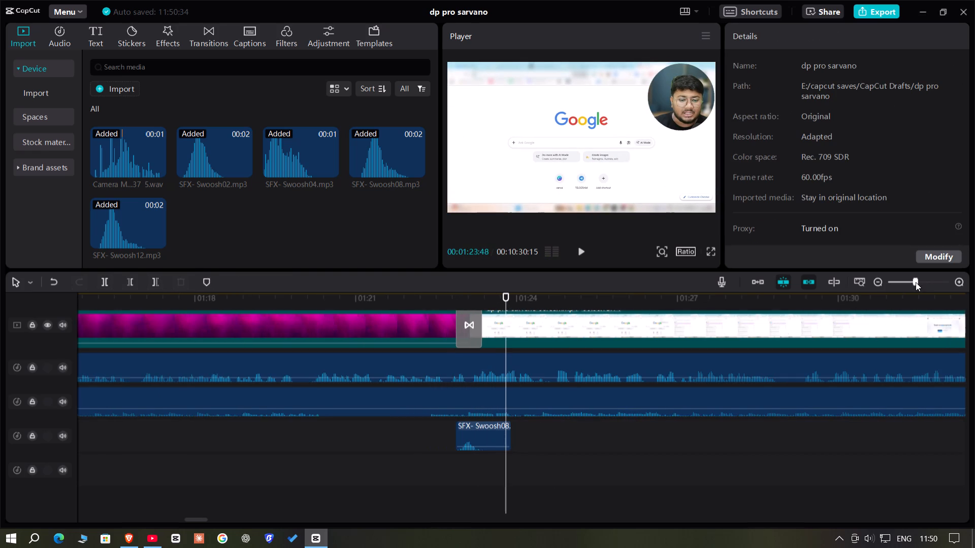
left_click(905, 279)
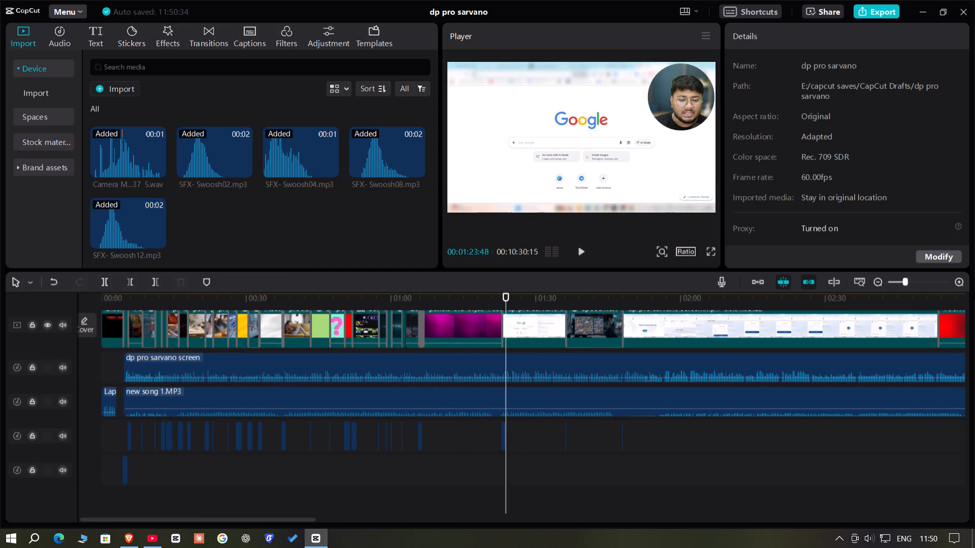
left_click(908, 283)
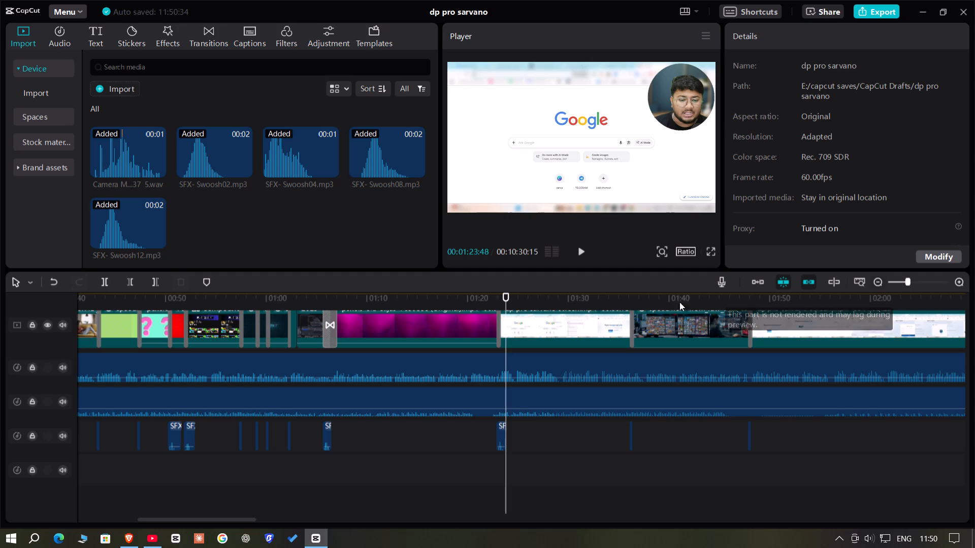
left_click(662, 302)
left_click_drag(662, 302, 974, 317)
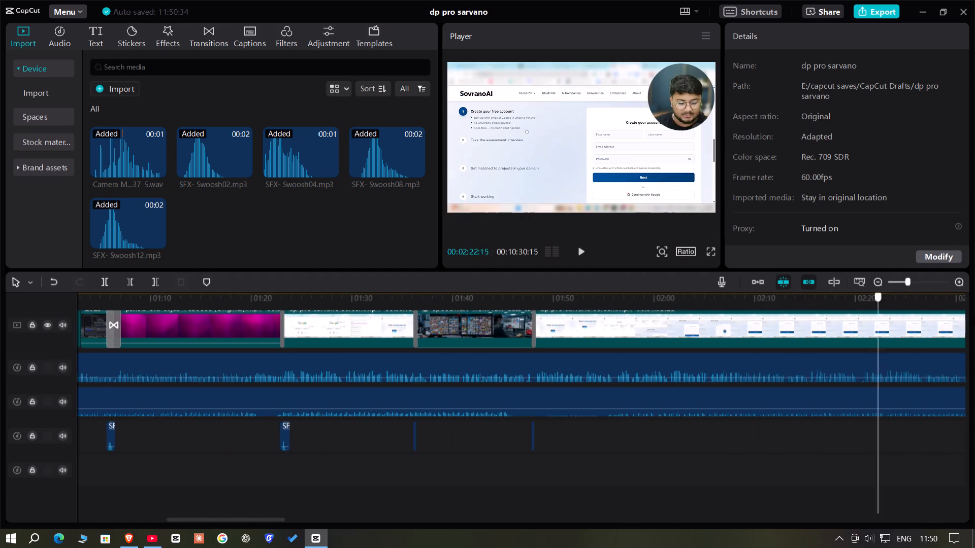
left_click_drag(974, 317, 506, 280)
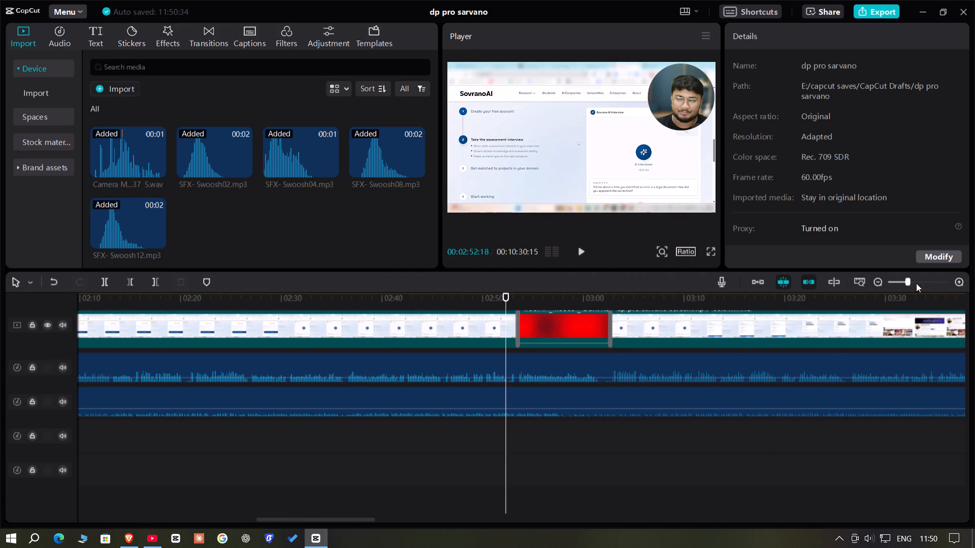
left_click(916, 283)
left_click(571, 296)
left_click_drag(568, 296, 561, 298)
key("ctrl+v")
left_click_drag(579, 466, 580, 432)
Move SFX- Swoosh04 to the transition after the red clip near 03:02 and SFX- Swoosh08 to the transition near 04:29.
left_click_drag(644, 463, 735, 463)
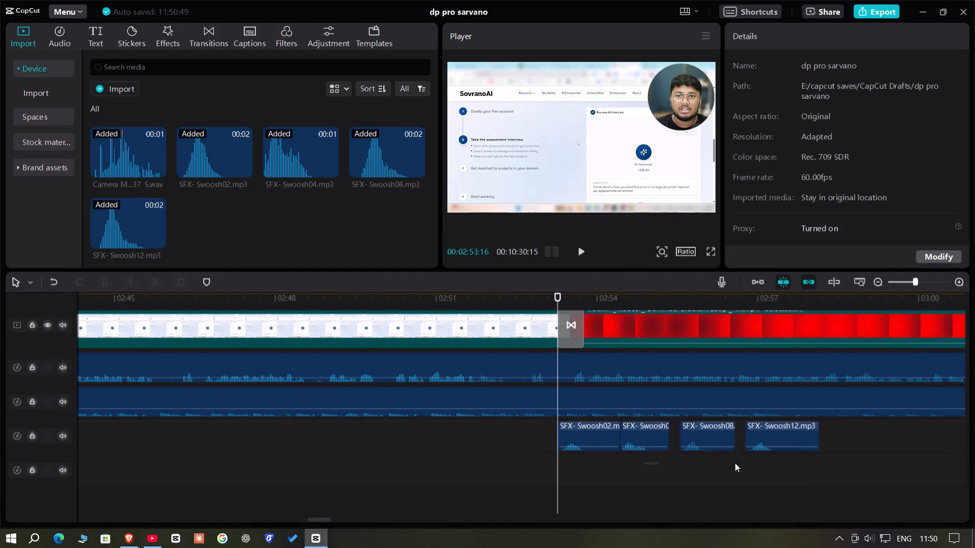
left_click_drag(735, 463, 823, 438)
left_click_drag(760, 432, 740, 429)
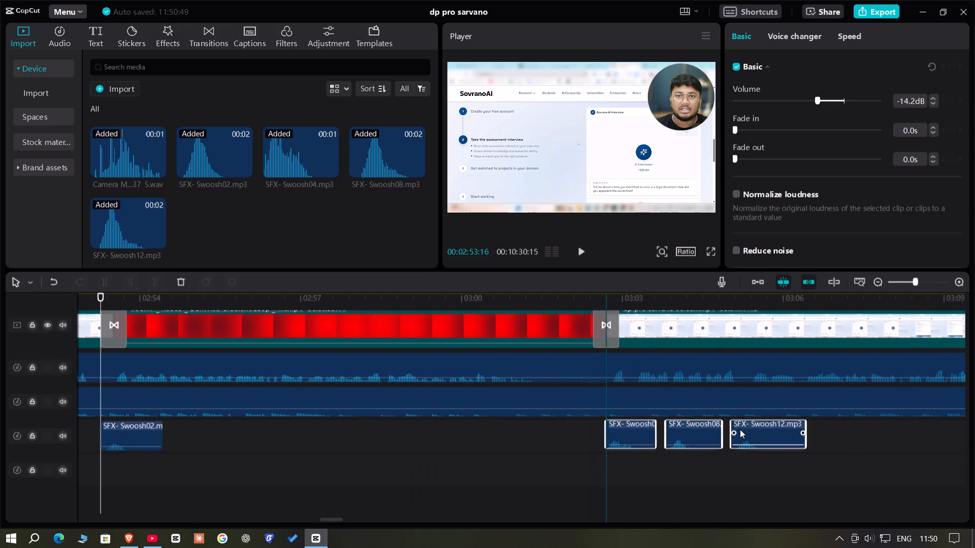
left_click_drag(740, 429, 732, 429)
left_click_drag(670, 471, 775, 425)
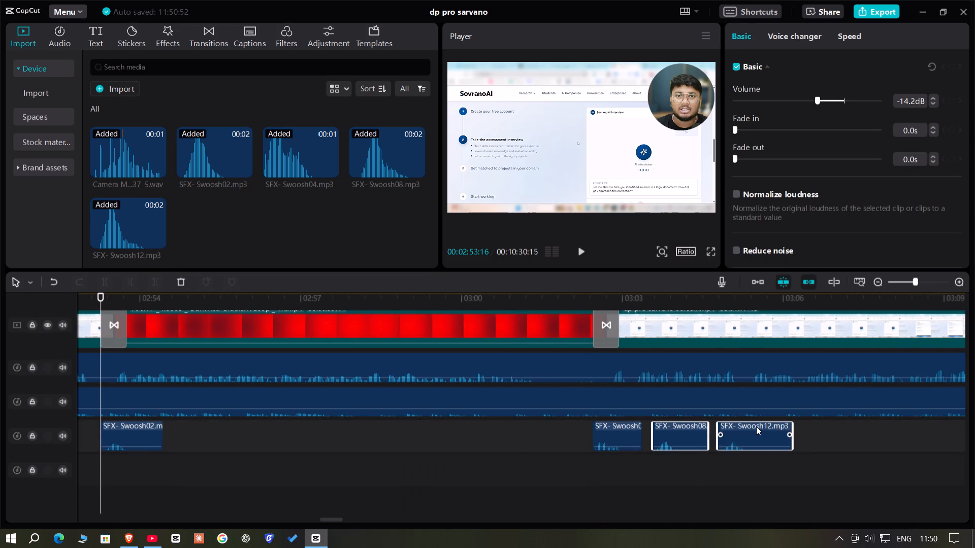
left_click_drag(756, 426, 974, 470)
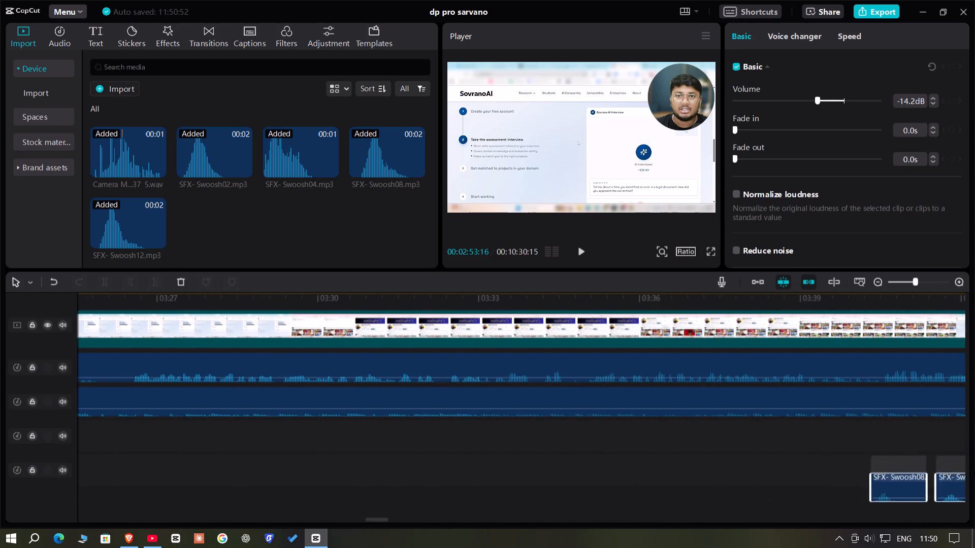
left_click_drag(974, 470, 974, 422)
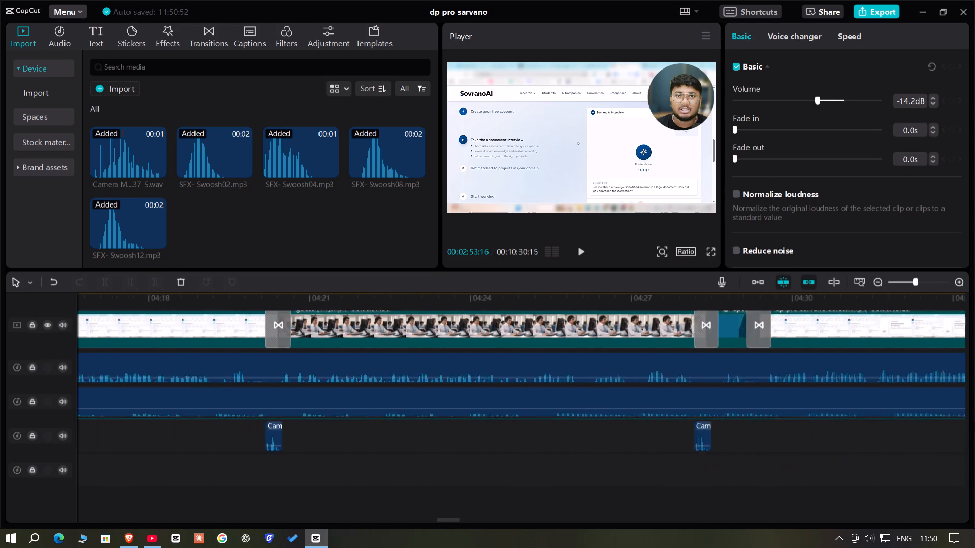
left_click_drag(974, 422, 540, 435)
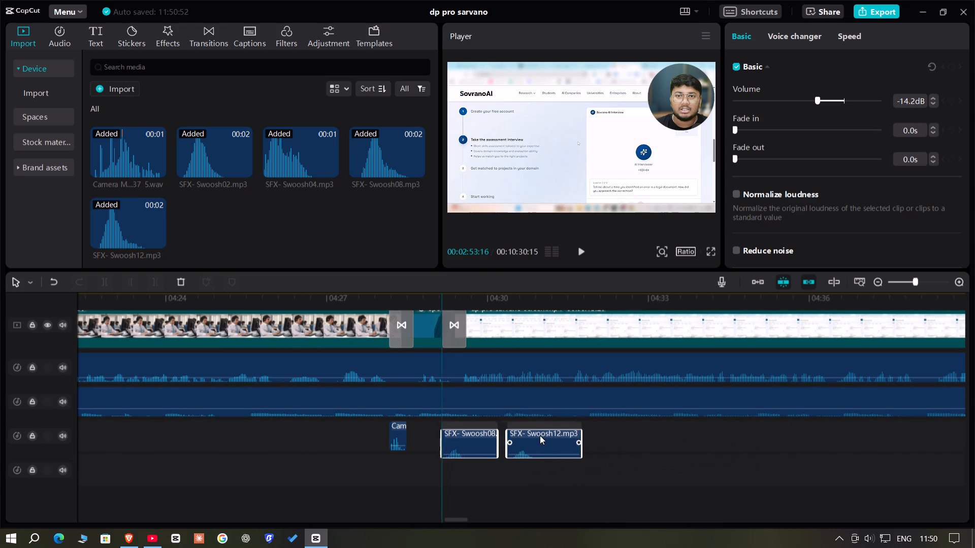
left_click_drag(540, 435, 543, 435)
Move SFX- Swoosh12 to 00:05:17:44 on the track below the camera flashes and trim its end to roughly where the first flash begins.
left_click(544, 435)
left_click_drag(544, 435, 974, 436)
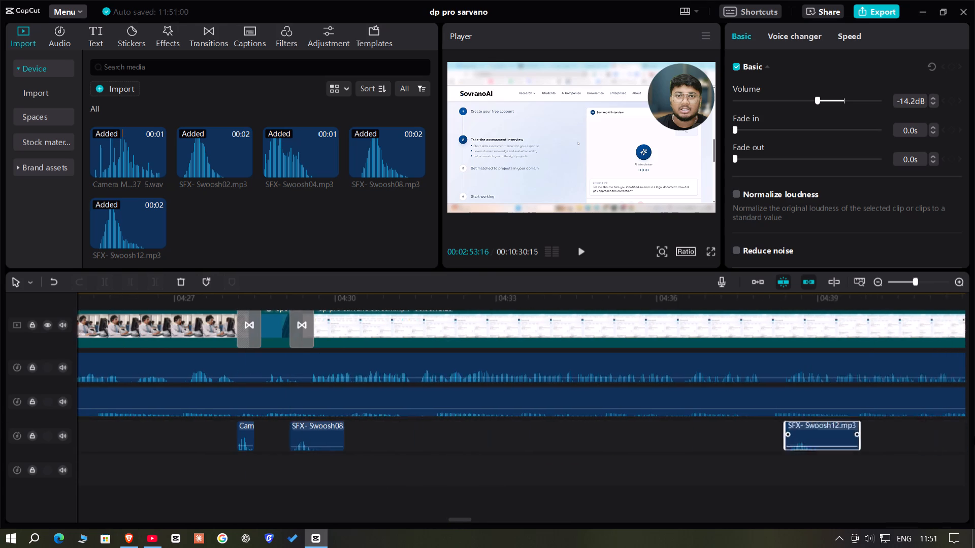
left_click_drag(974, 436, 839, 405)
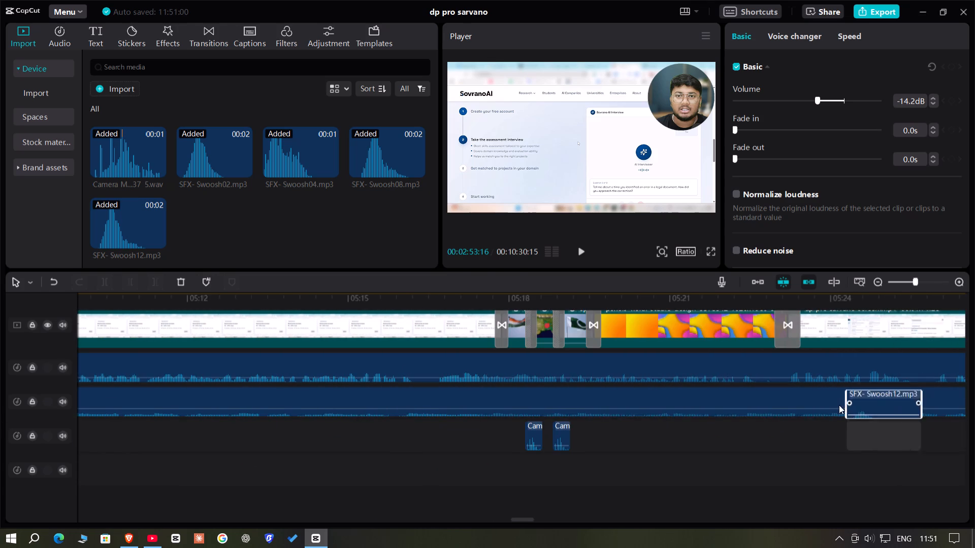
left_click_drag(839, 405, 540, 471)
left_click_drag(578, 459, 536, 460)
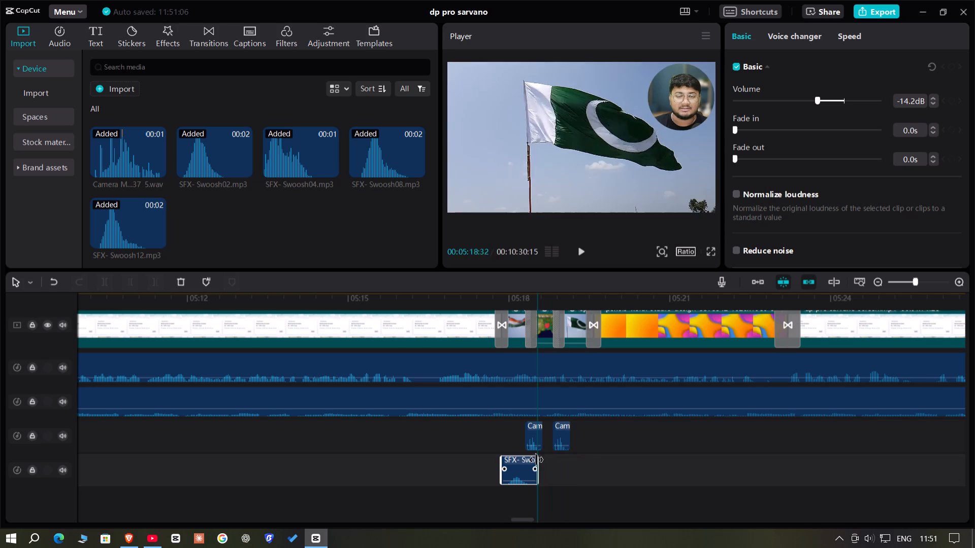
left_click_drag(536, 460, 534, 460)
left_click_drag(517, 468, 512, 458)
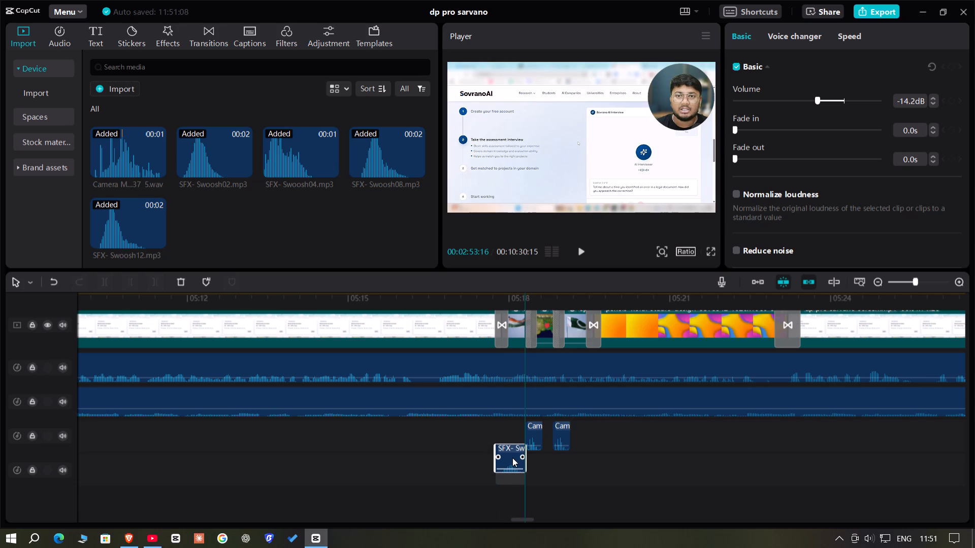
left_click_drag(512, 458, 518, 458)
double_click(492, 297)
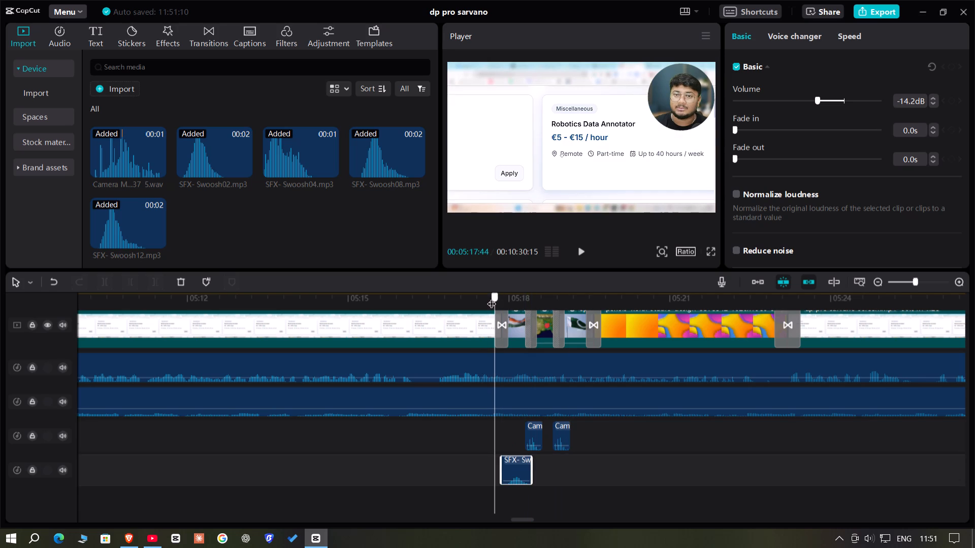
left_click_drag(515, 466, 507, 466)
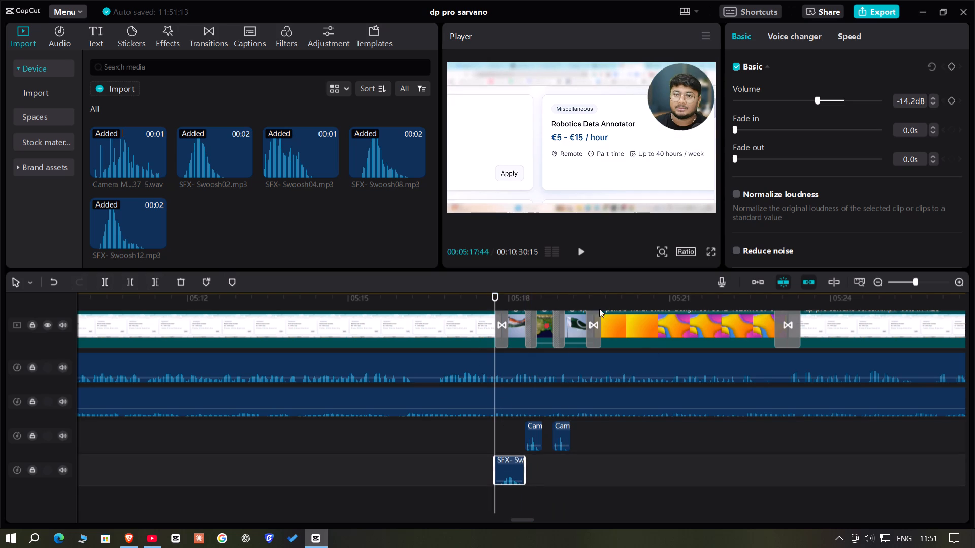
Paste the four swooshes onto the camera-flash track at 00:05:19:26 and line up SFX- Swoosh04 with the transition after the colourful clip.
left_click(577, 293)
left_click_drag(580, 293, 585, 293)
key("ctrl+v")
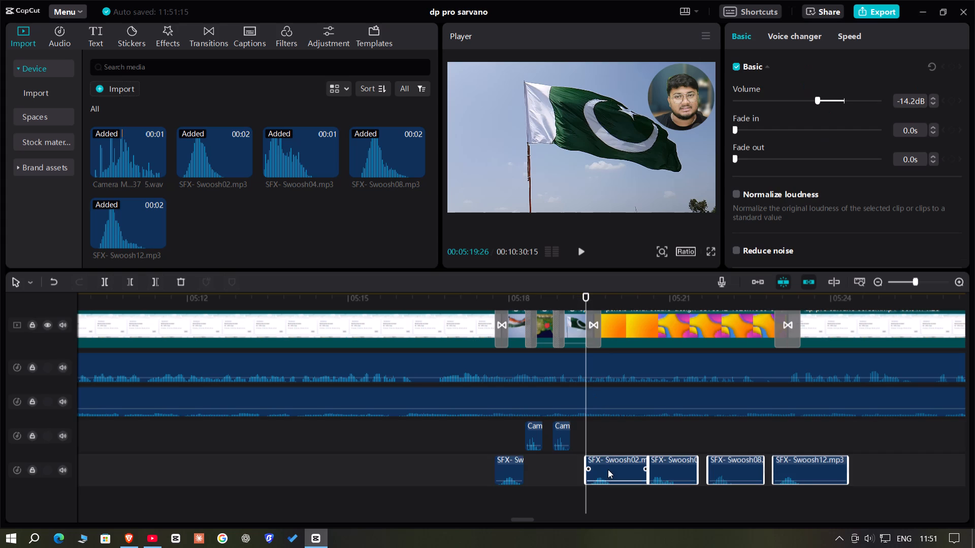
left_click_drag(608, 469, 609, 443)
left_click_drag(682, 479, 866, 443)
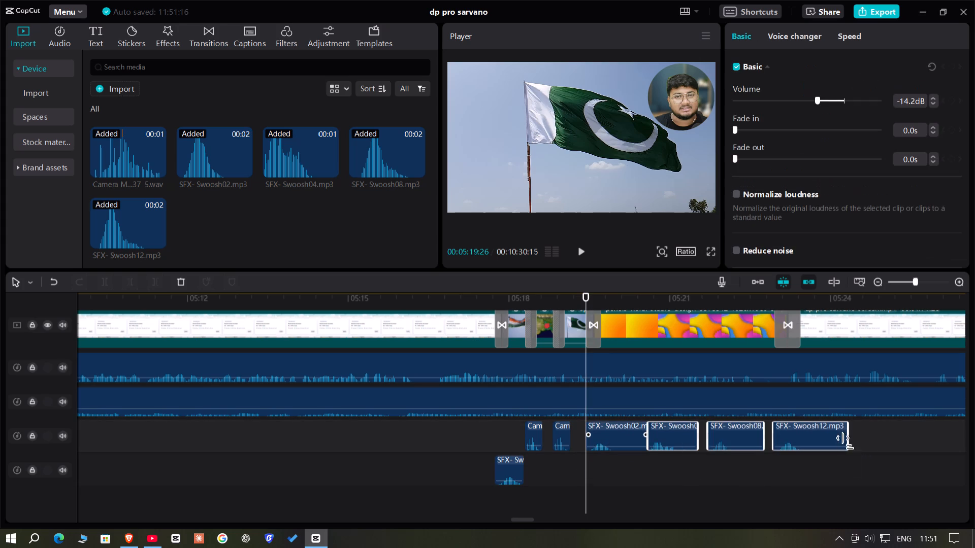
left_click_drag(820, 440, 529, 428)
Delete the leftover SFX- Swoosh08 and SFX- Swoosh12 and play back the transition at 00:05:22:57.
left_click_drag(443, 473, 539, 443)
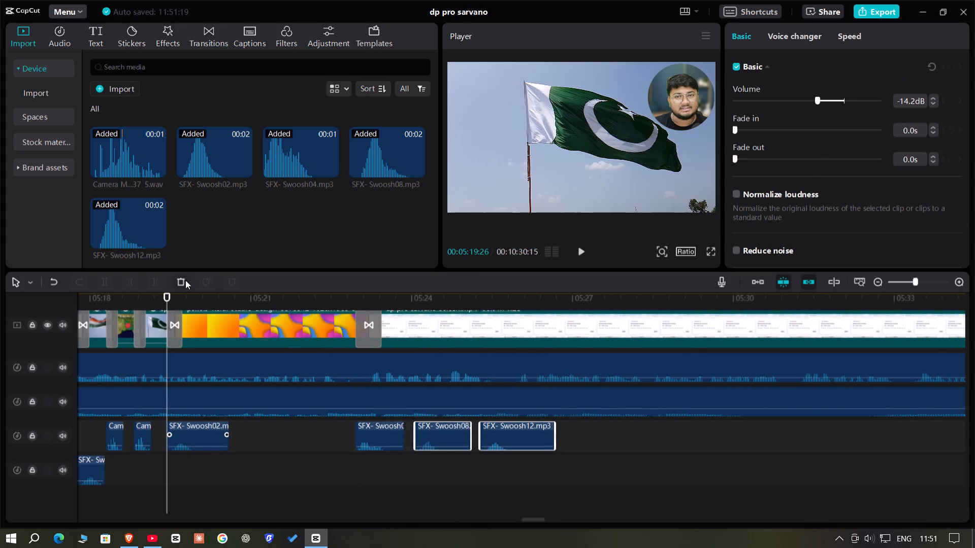
left_click(185, 280)
double_click(352, 289)
double_click(354, 292)
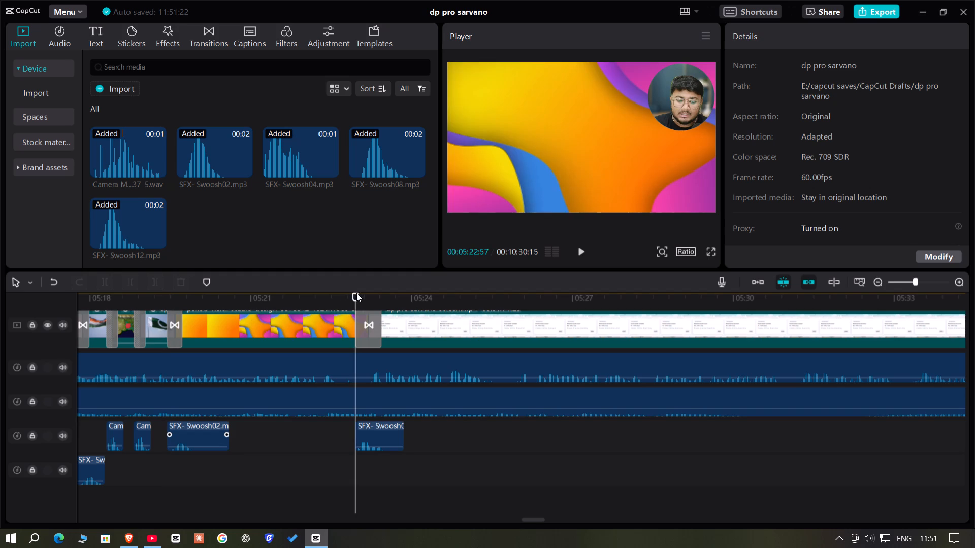
key("space")
key("space")
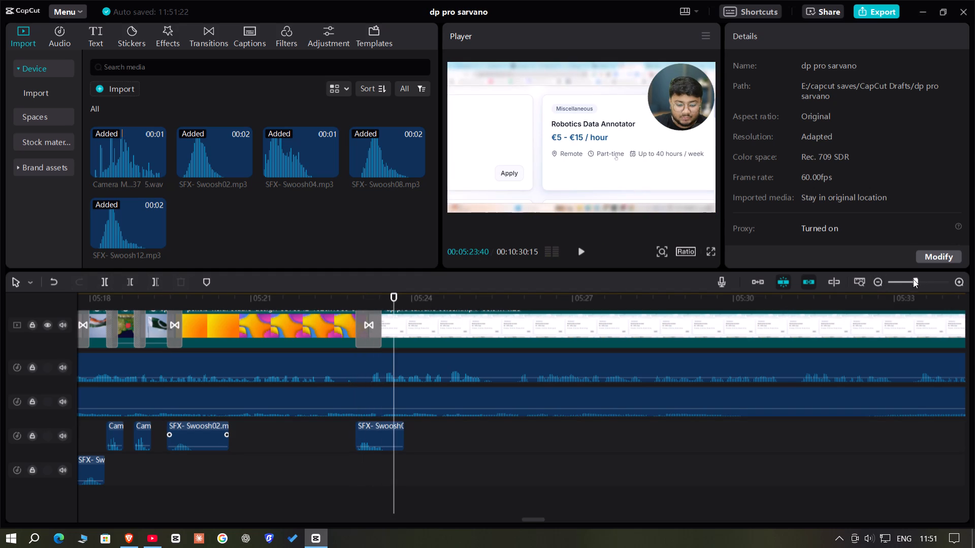
Paste the four swooshes at 00:06:37:25, at the transition before the blue clip, and place them on the camera-flash track.
left_click(911, 279)
left_click(461, 302)
left_click_drag(461, 302, 974, 311)
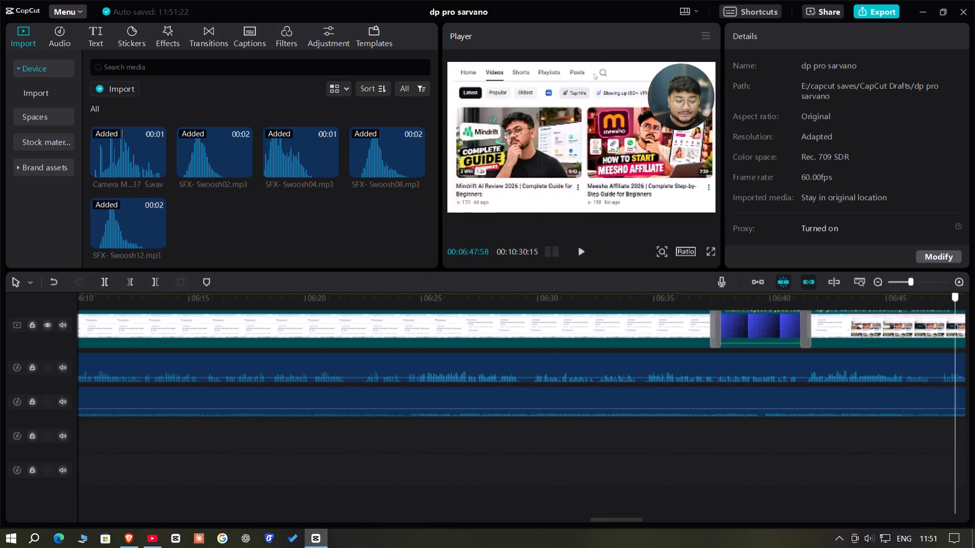
left_click_drag(974, 311, 416, 309)
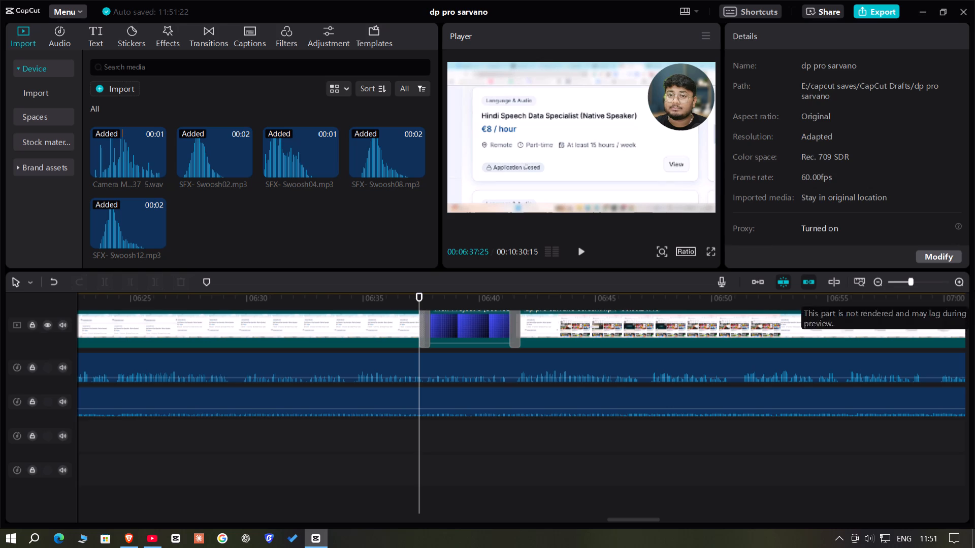
key("ctrl+v")
left_click(917, 280)
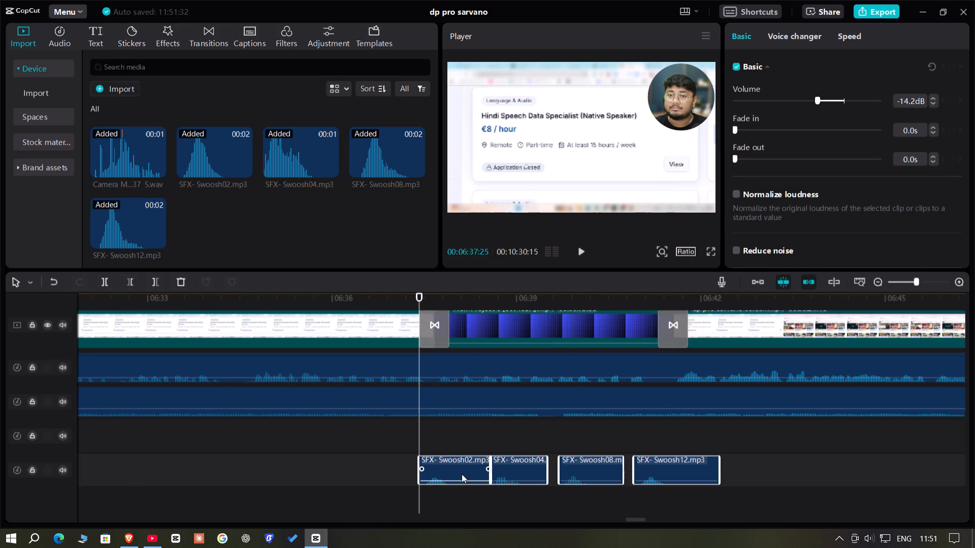
left_click_drag(462, 474, 459, 441)
Line up SFX- Swoosh04 with the transition after the blue clip on the camera-flash track and delete the leftover SFX- Swoosh08 and SFX- Swoosh12.
left_click_drag(516, 469, 709, 431)
left_click_drag(681, 431, 808, 431)
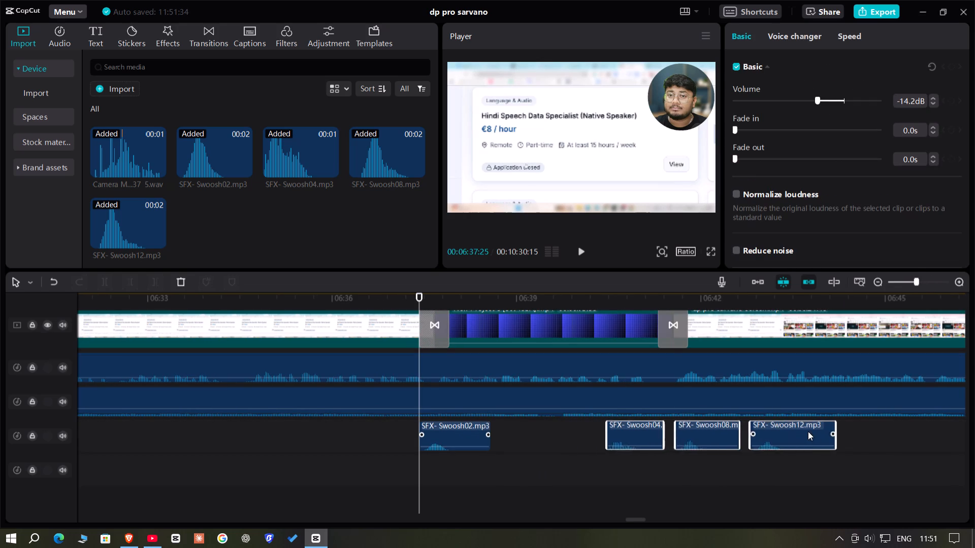
left_click_drag(808, 431, 849, 429)
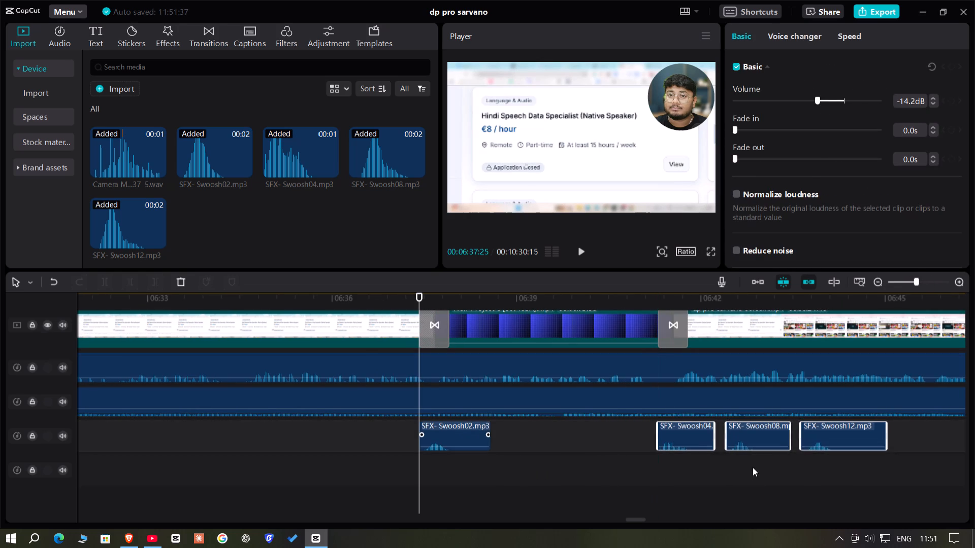
left_click_drag(750, 470, 849, 443)
left_click(179, 281)
key("space")
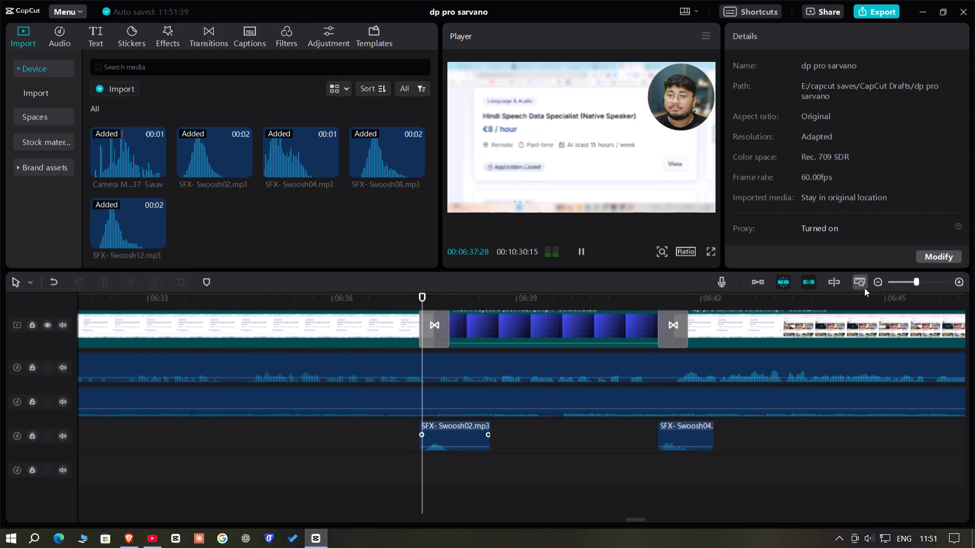
key("space")
Place the playhead at 00:08:38:57, at the transition before the short red clip.
left_click(908, 278)
left_click(916, 281)
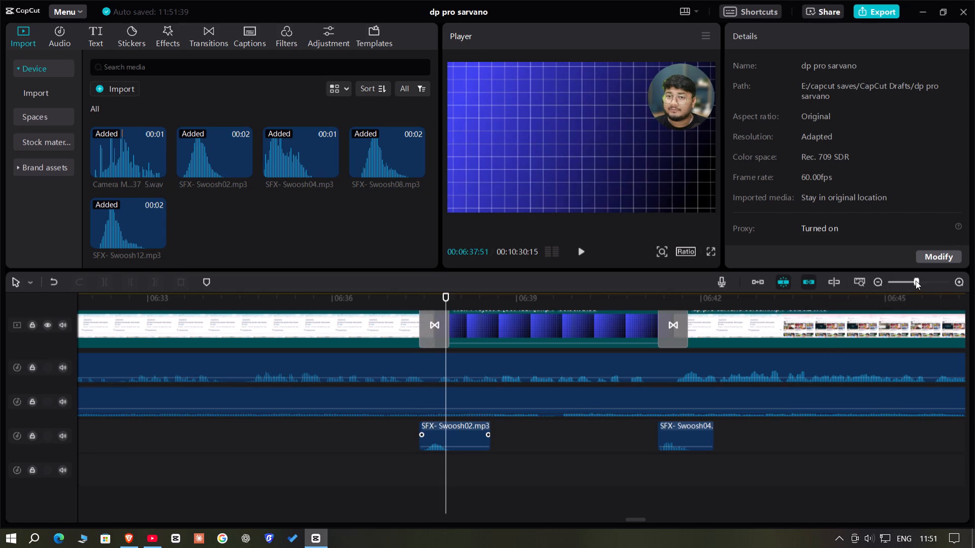
left_click(915, 281)
left_click(911, 282)
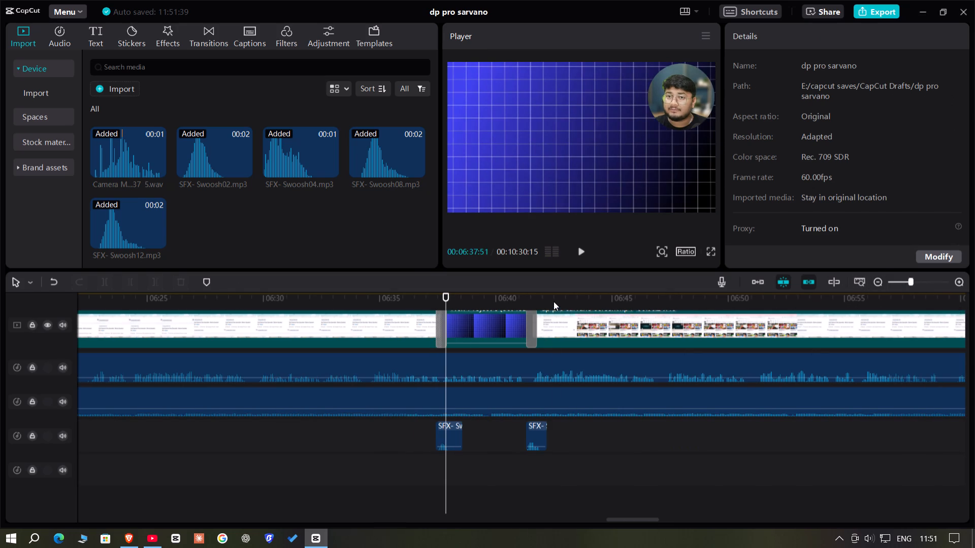
left_click(554, 301)
left_click_drag(554, 301, 533, 310)
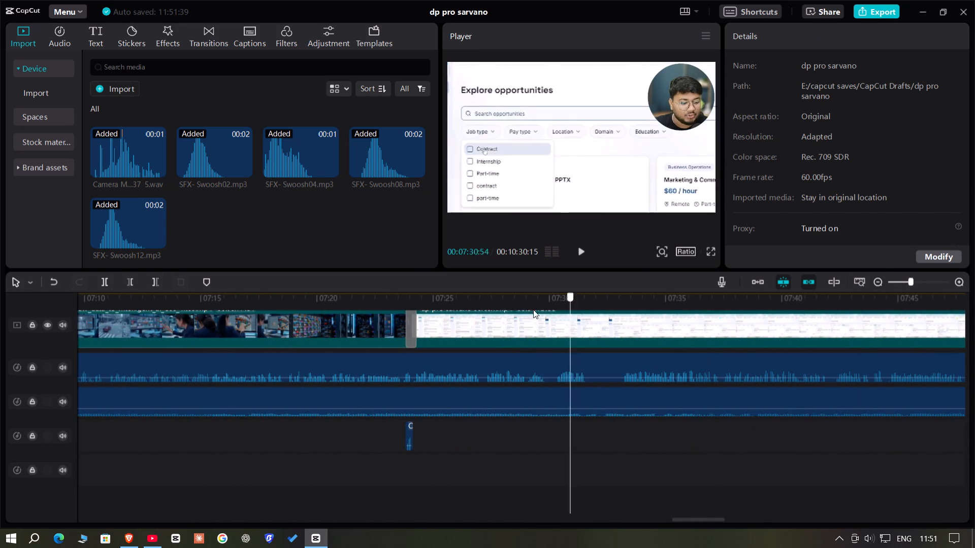
left_click_drag(533, 310, 414, 310)
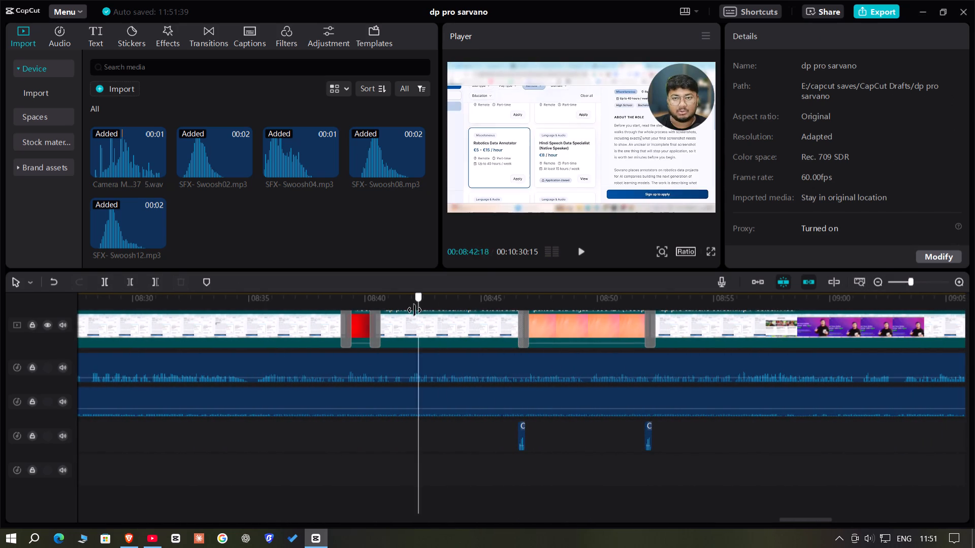
left_click_drag(414, 310, 340, 317)
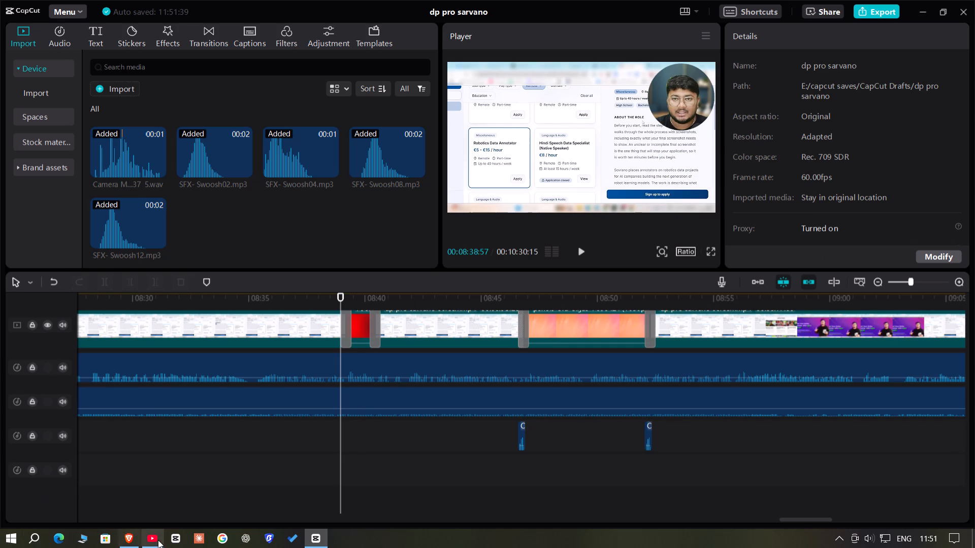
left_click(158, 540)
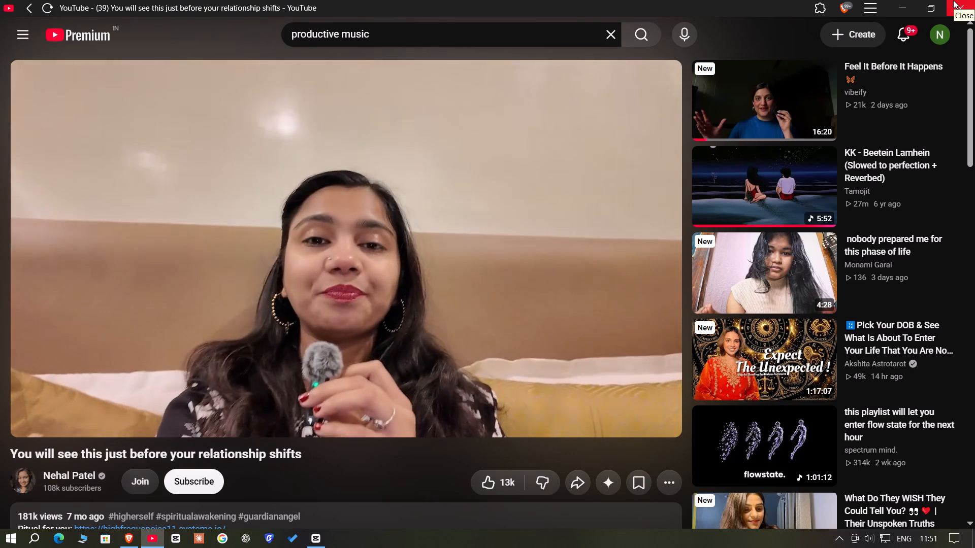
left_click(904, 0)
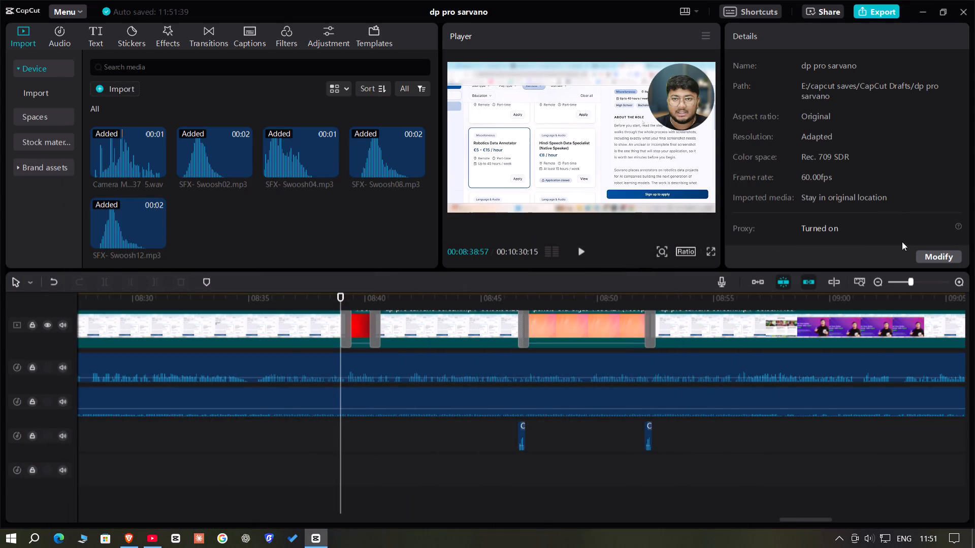
Paste the four swooshes and place SFX- Swoosh02 and SFX- Swoosh04 on the camera-flash track at the transitions before and after the red clip.
key("ctrl+v")
left_click(917, 281)
left_click_drag(366, 468, 368, 443)
left_click_drag(429, 483, 630, 434)
left_click_drag(584, 434, 606, 436)
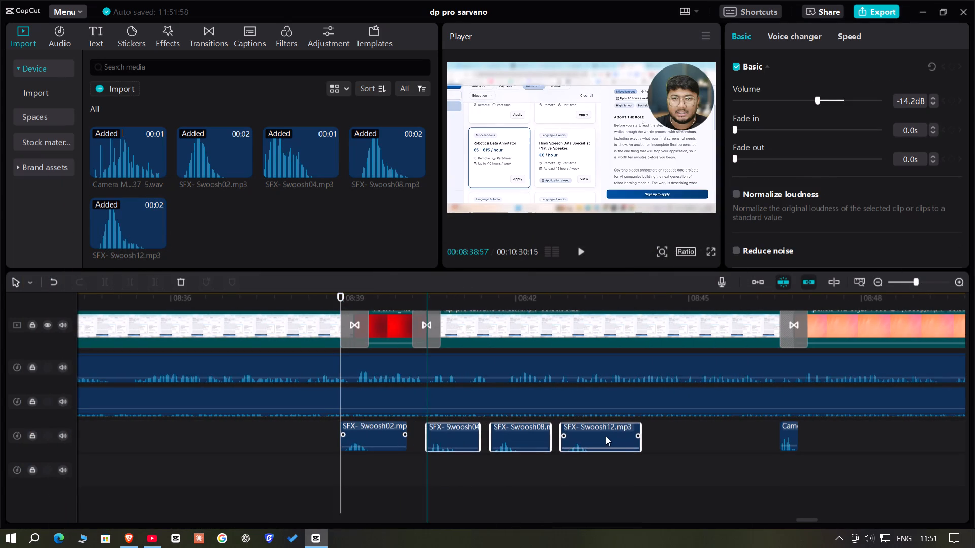
left_click_drag(606, 436, 586, 470)
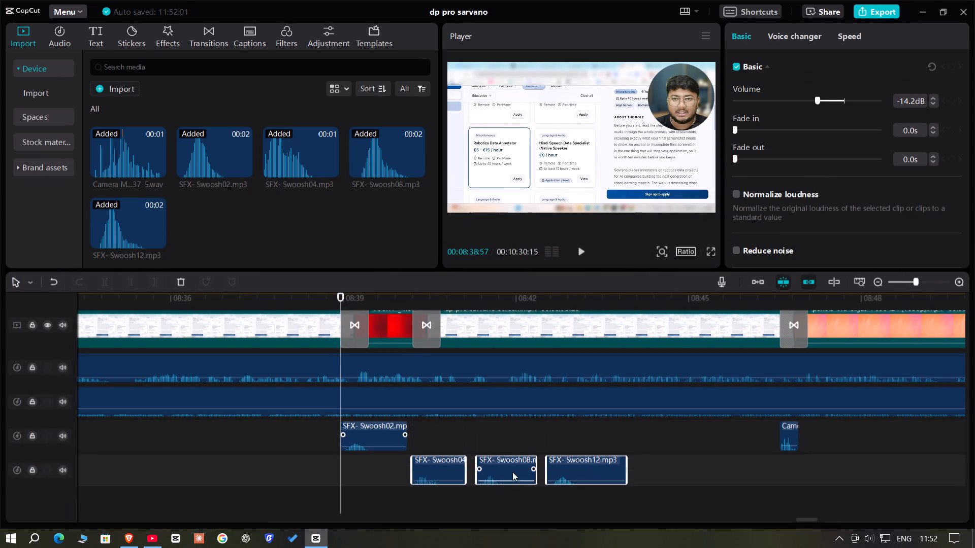
left_click(441, 471)
left_click_drag(441, 471, 443, 438)
Move SFX- Swoosh08 and SFX- Swoosh12 to the camera-flash track at the transitions before and after the dark clip that starts around 00:09:09.
left_click_drag(439, 466, 616, 460)
left_click_drag(580, 467, 800, 458)
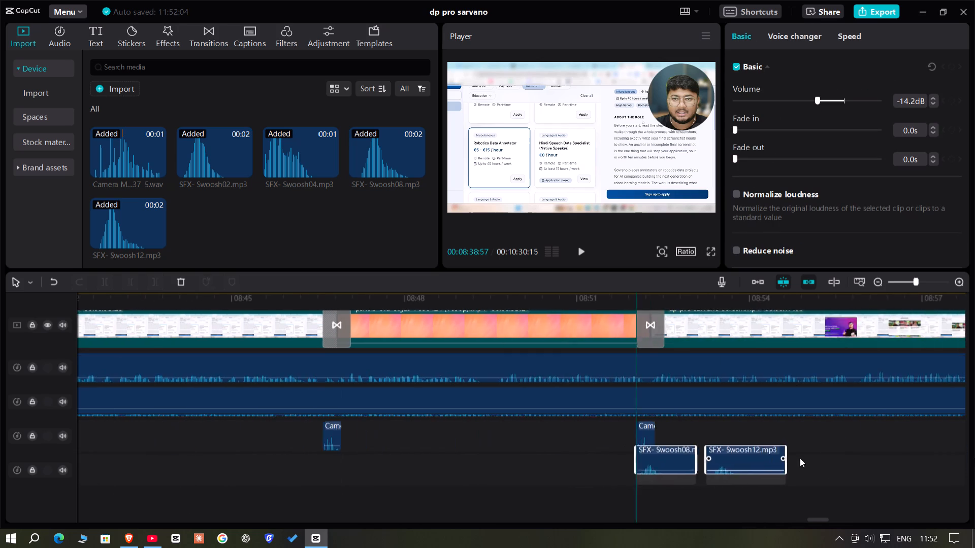
left_click_drag(800, 458, 367, 461)
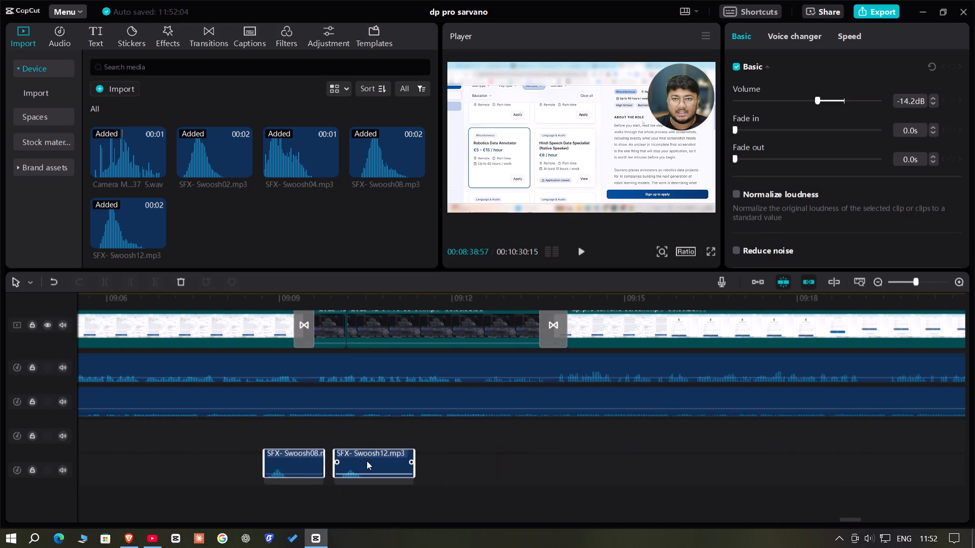
left_click_drag(367, 461, 395, 433)
left_click(395, 433)
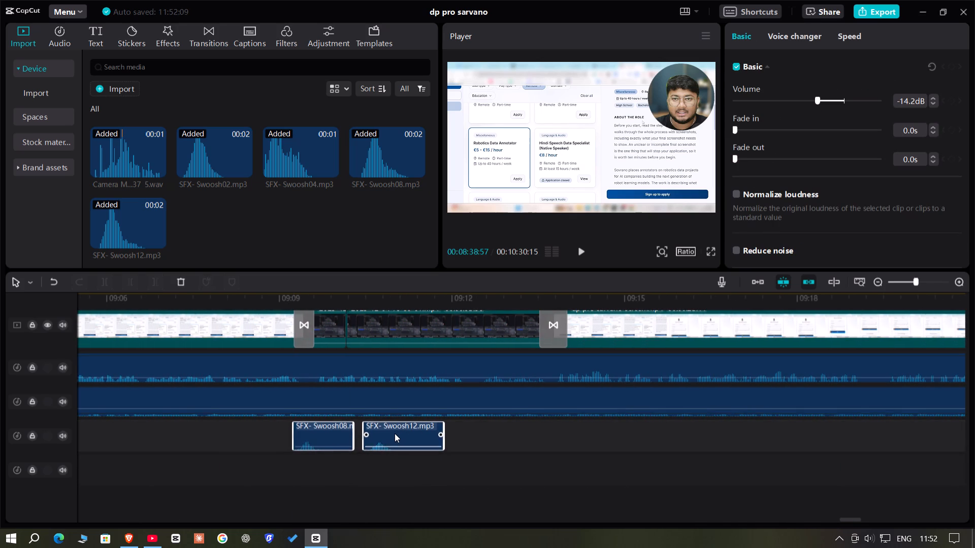
left_click_drag(395, 433, 570, 433)
Paste the four swooshes at 00:09:41:42 and put SFX- Swoosh02 and SFX- Swoosh04 at the transitions before and after the white clip.
left_click(645, 300)
left_click_drag(645, 300, 677, 299)
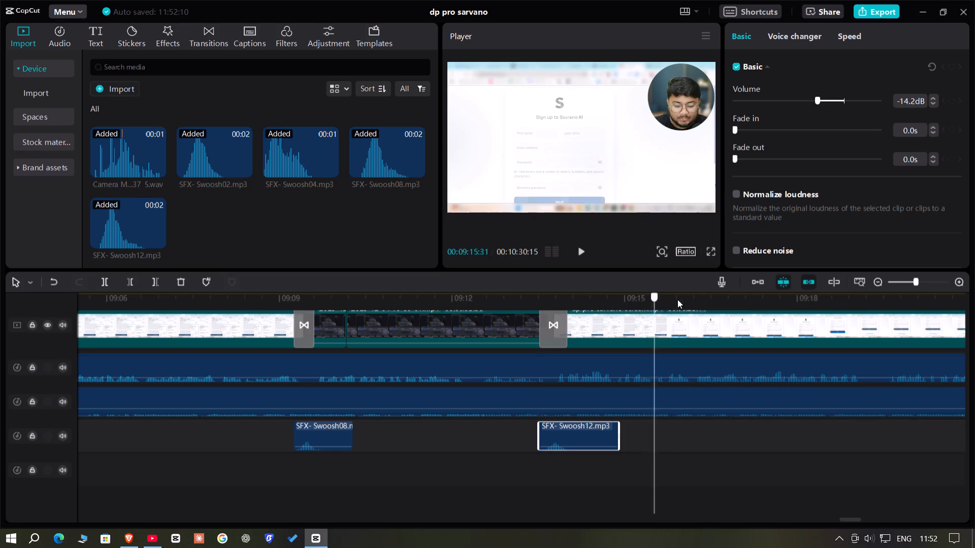
left_click_drag(677, 299, 311, 294)
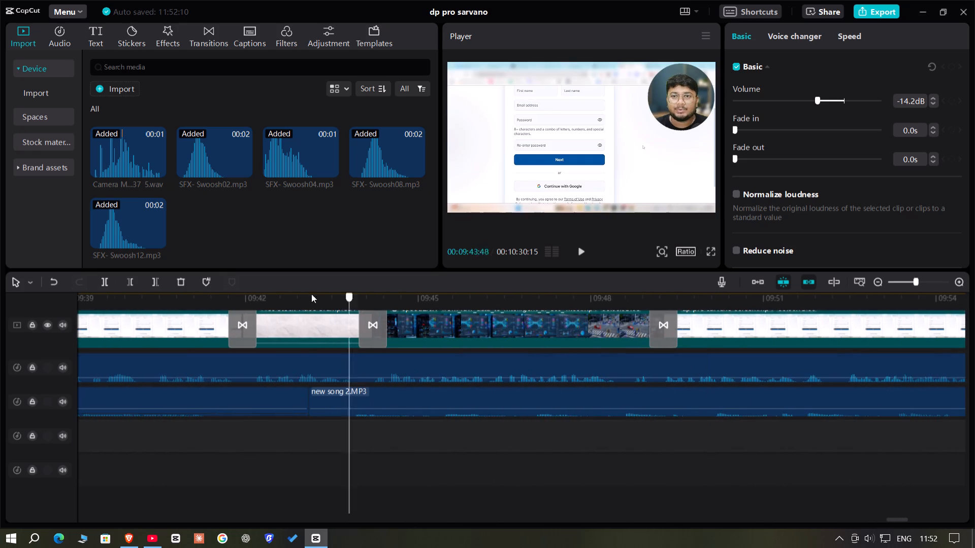
left_click_drag(311, 294, 231, 382)
key("ctrl+v")
left_click_drag(264, 465, 264, 435)
left_click_drag(325, 470, 485, 433)
left_click_drag(486, 432, 546, 429)
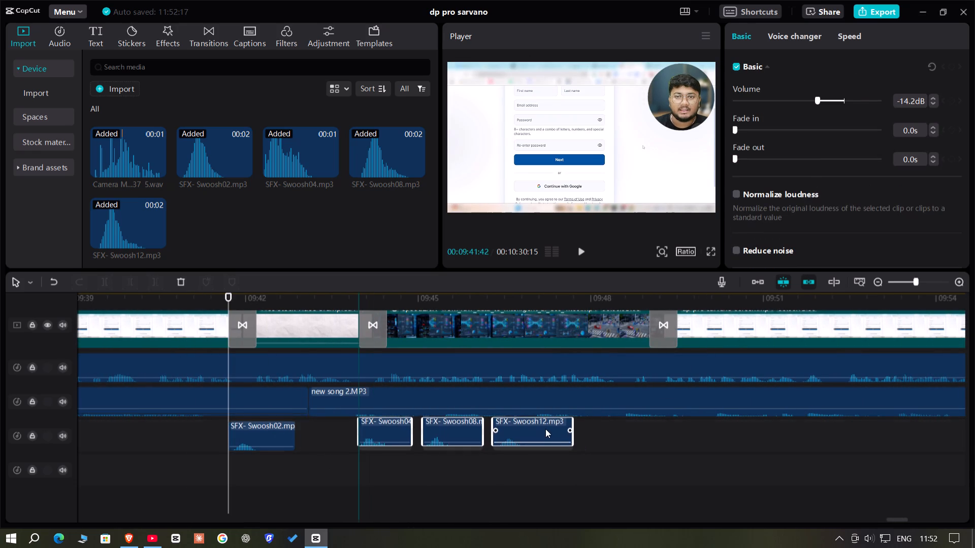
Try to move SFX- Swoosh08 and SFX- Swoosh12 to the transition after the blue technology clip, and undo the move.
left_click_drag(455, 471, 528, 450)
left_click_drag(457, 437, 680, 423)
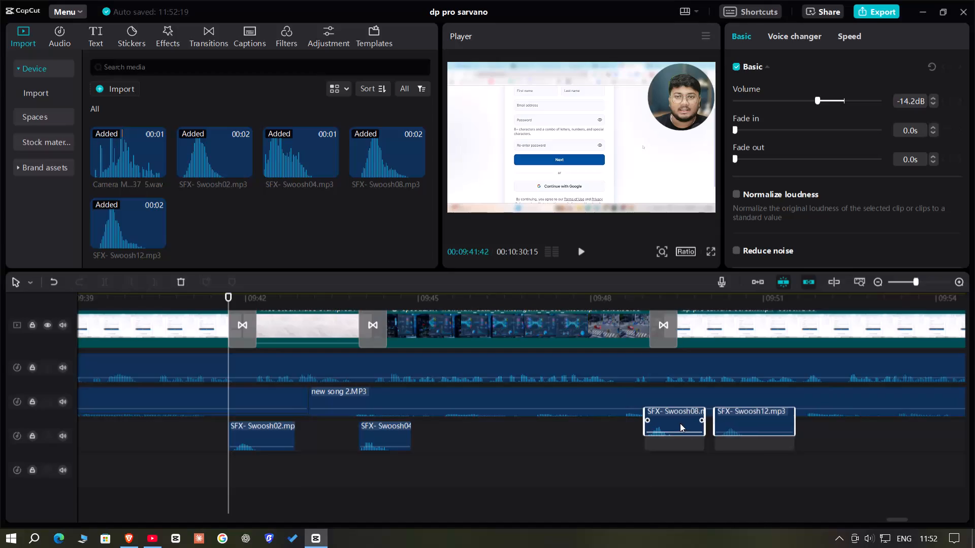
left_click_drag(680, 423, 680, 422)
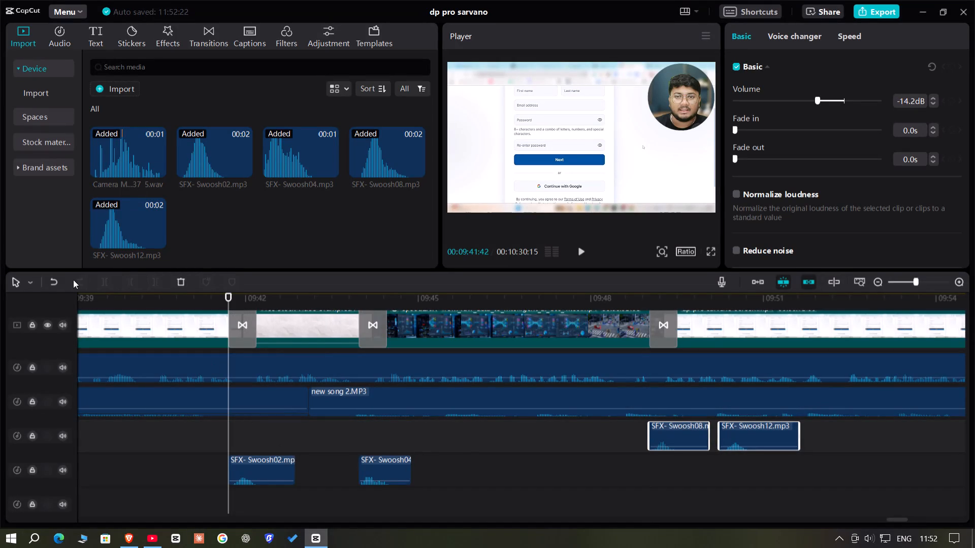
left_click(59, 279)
Line up SFX- Swoosh08 with the transition after the blue technology clip and SFX- Swoosh12 with the transition before the tablet clip.
left_click_drag(446, 471, 539, 430)
left_click_drag(541, 432, 779, 430)
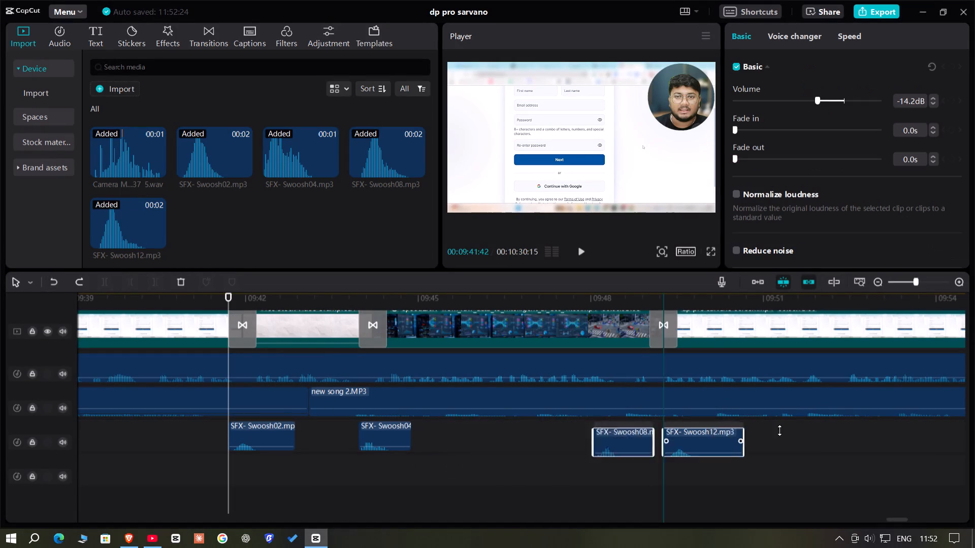
left_click_drag(779, 430, 764, 429)
left_click(761, 429)
left_click_drag(761, 430, 805, 449)
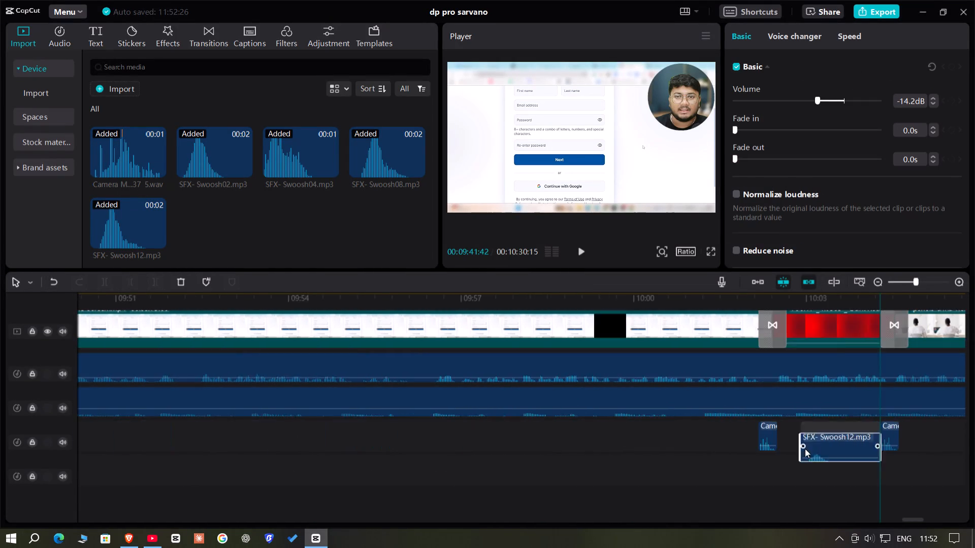
left_click_drag(805, 449, 348, 445)
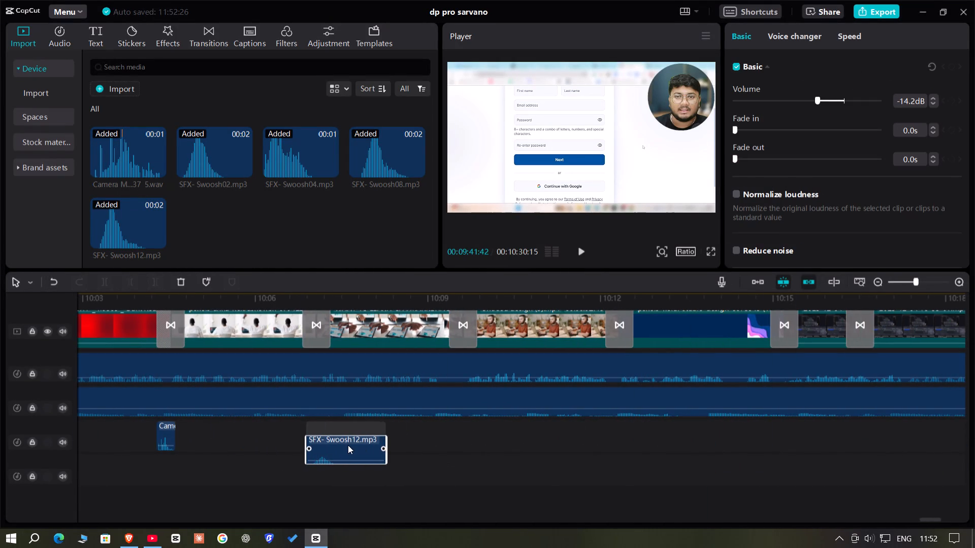
left_click_drag(348, 445, 345, 438)
Paste the four swooshes at 00:10:09:22 on the camera-flash track and line up SFX- Swoosh04 with the transition before the dark blue clip.
double_click(446, 295)
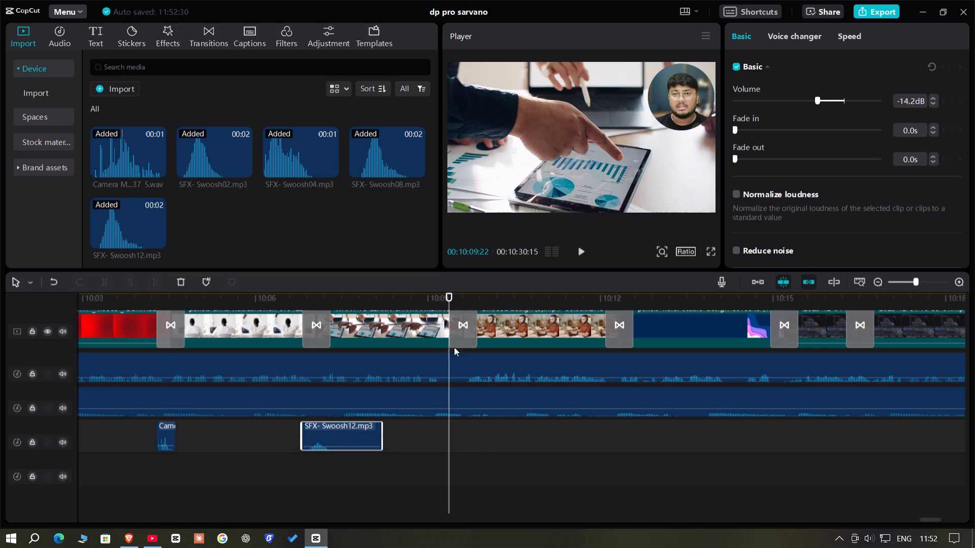
key("ctrl+v")
left_click_drag(466, 461, 465, 430)
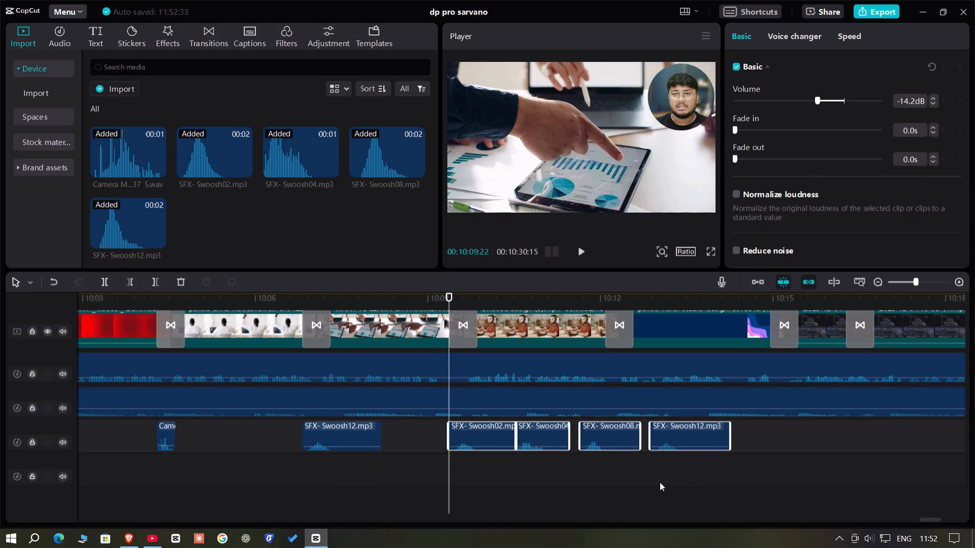
left_click_drag(579, 468, 732, 426)
left_click_drag(541, 461, 720, 433)
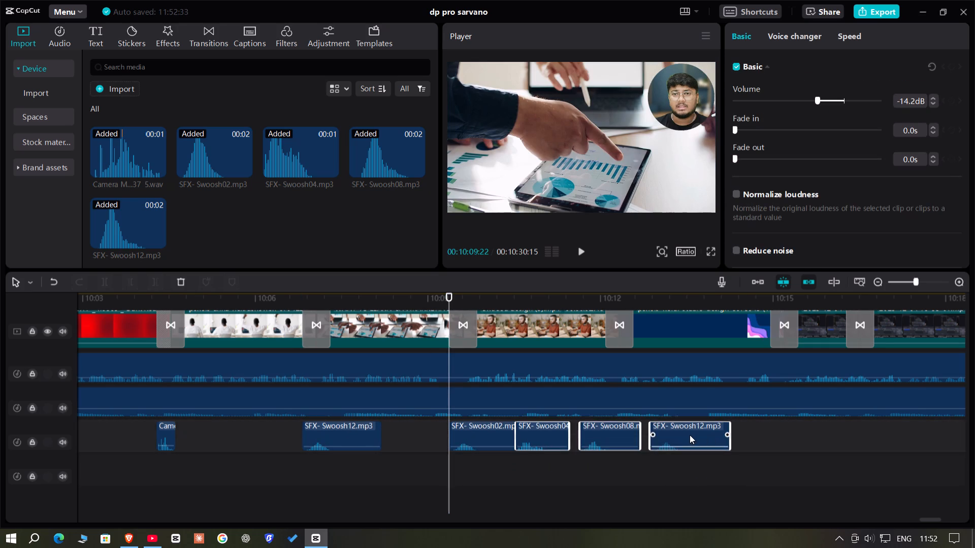
left_click_drag(690, 435, 475, 426)
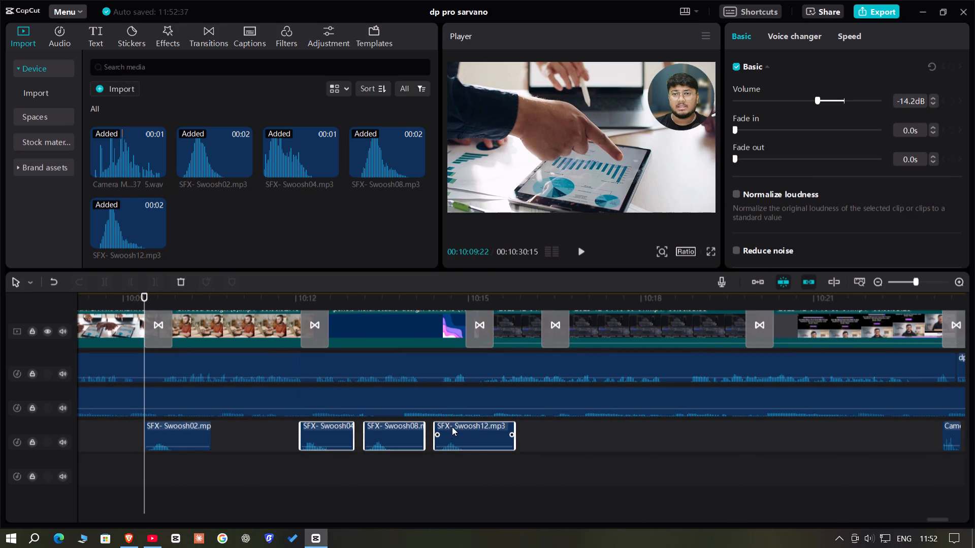
Line up SFX- Swoosh08 with the transition after the dark blue clip and SFX- Swoosh12 with the following transition.
left_click_drag(397, 466, 491, 444)
left_click_drag(479, 438, 579, 429)
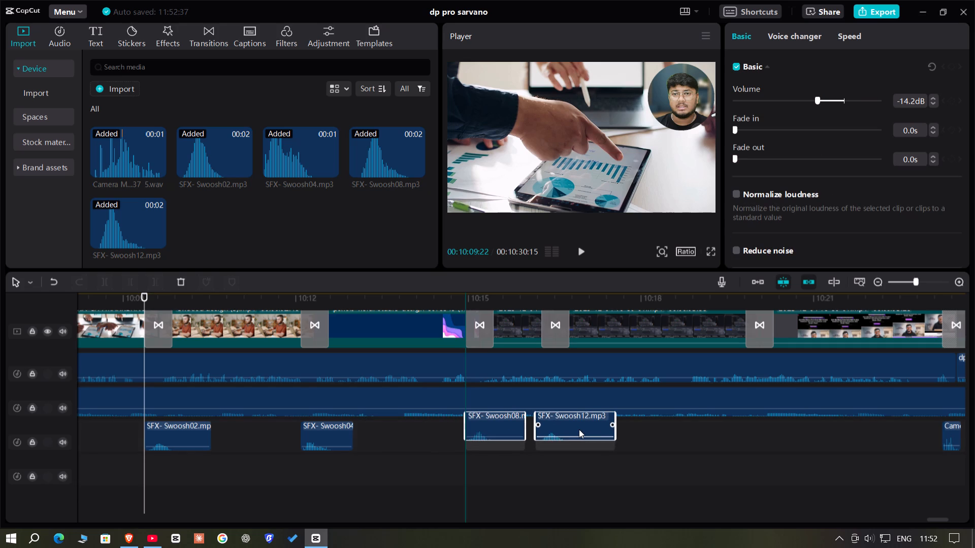
left_click(579, 429)
left_click_drag(579, 429, 587, 430)
Paste the swooshes at 00:10:19:49, move SFX- Swoosh02 to the camera-flash track, delete the other three and play back the transition.
left_click(669, 299)
left_click_drag(669, 299, 961, 298)
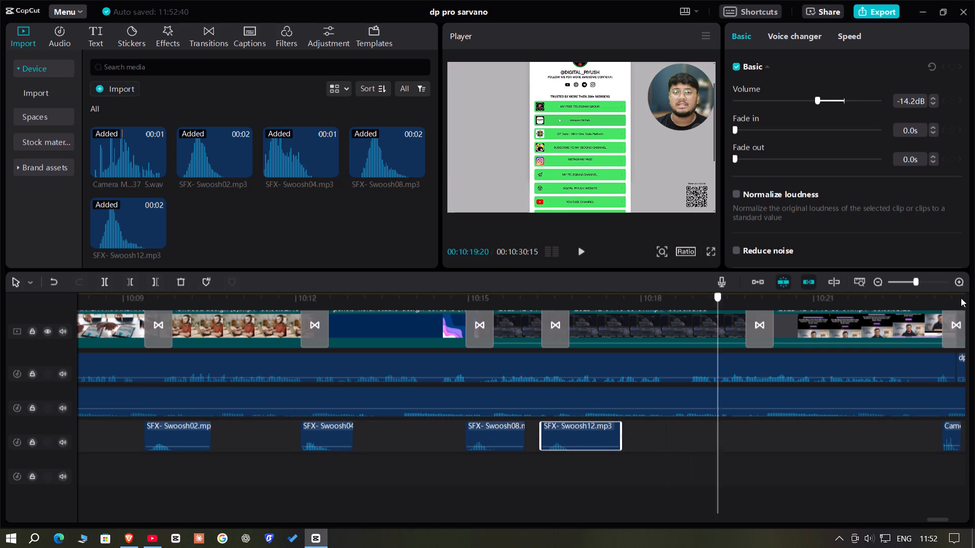
left_click_drag(961, 298, 334, 297)
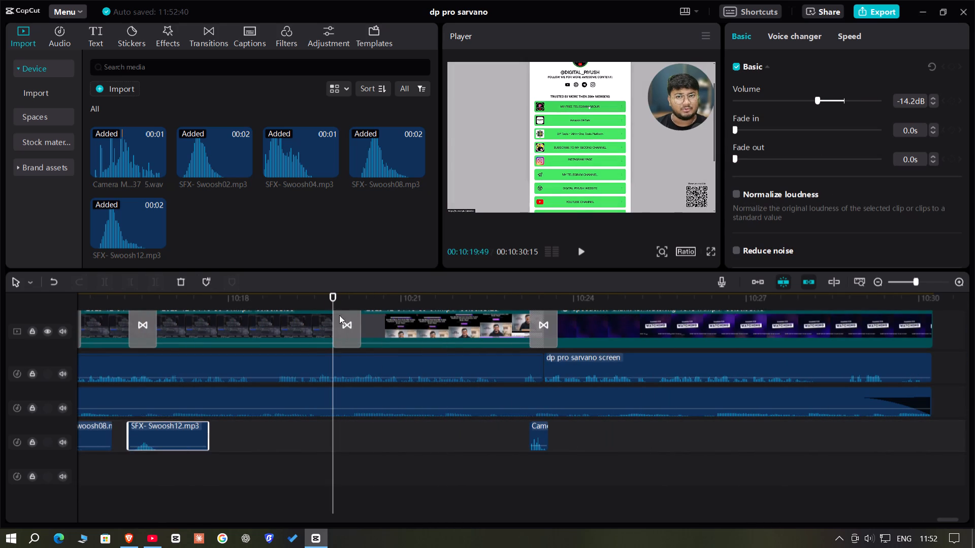
key("ctrl+v")
left_click(344, 470)
left_click_drag(344, 470, 347, 437)
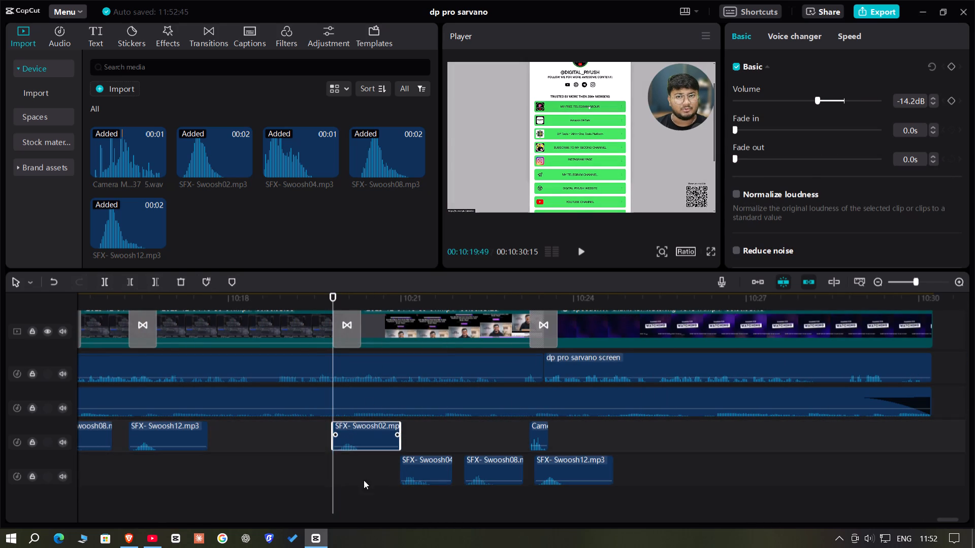
left_click_drag(364, 480, 698, 476)
left_click(182, 283)
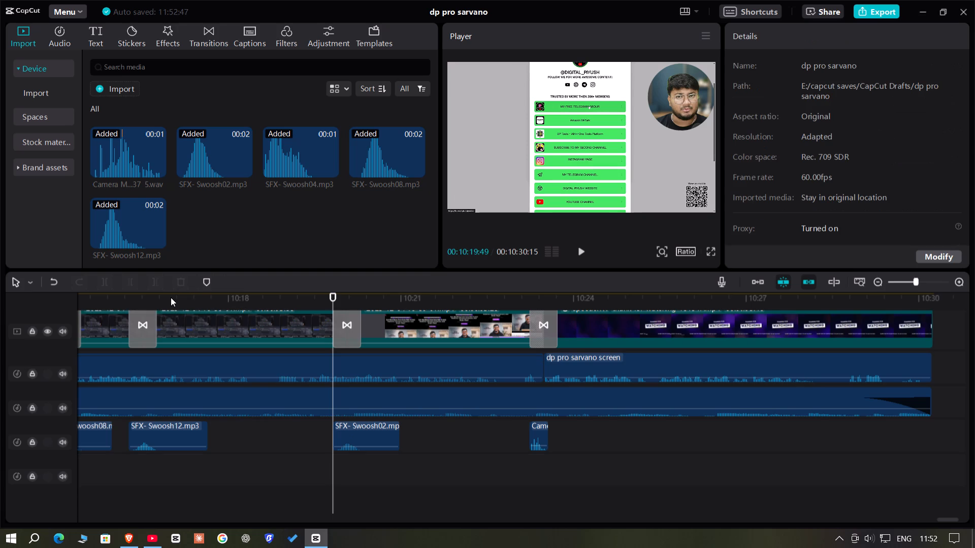
key("space")
key("space")
Skim the whole edit from the last clips to the end card and back to the opening disclaimer.
scroll(919, 388, "up", 4)
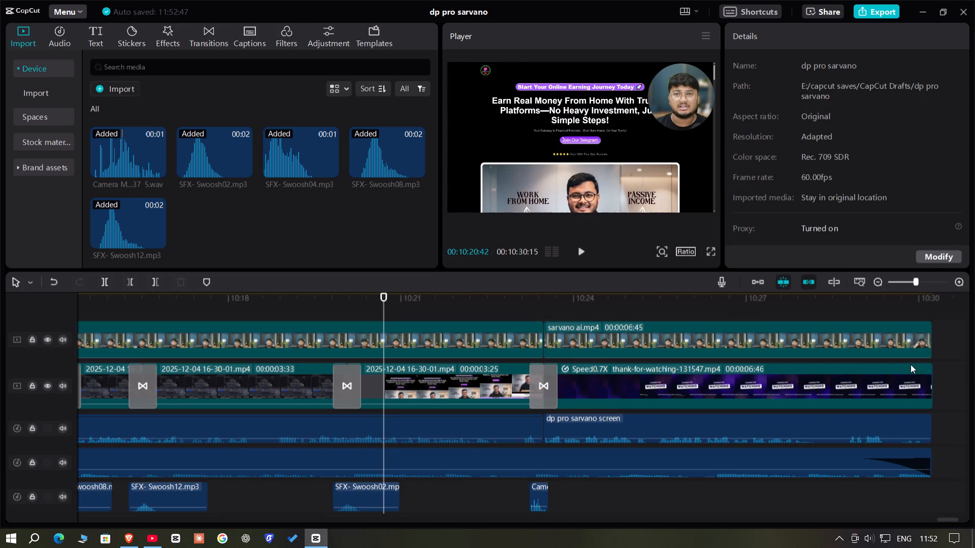
left_click(907, 280)
scroll(434, 474, "up", 5)
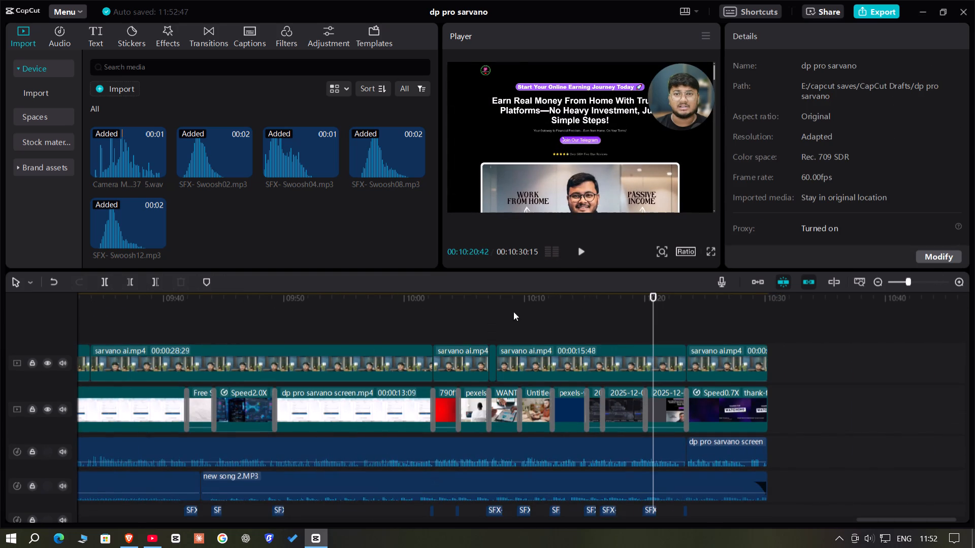
left_click(513, 310)
left_click_drag(513, 310, 974, 323)
left_click(900, 281)
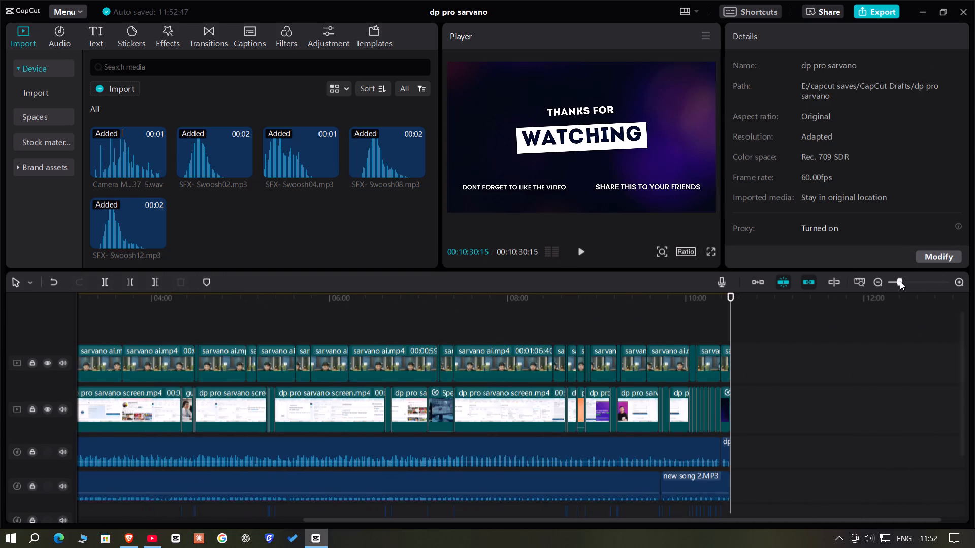
left_click(495, 320)
left_click_drag(494, 320, 0, 358)
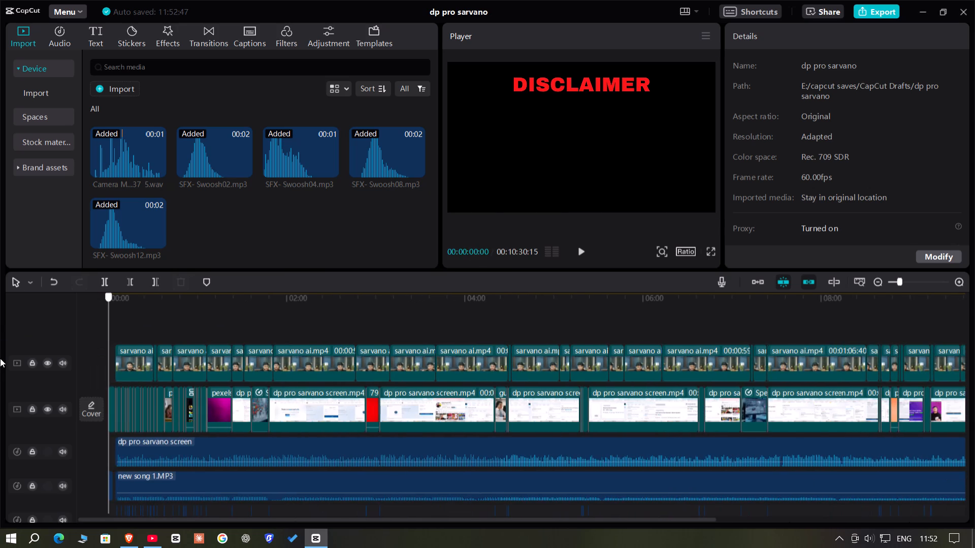
Import the Subscribe - 29881 clip from the Digital Piyush Video Assets folder and place it at 00:02:12:08 above the screen recording.
left_click_drag(0, 358, 305, 324)
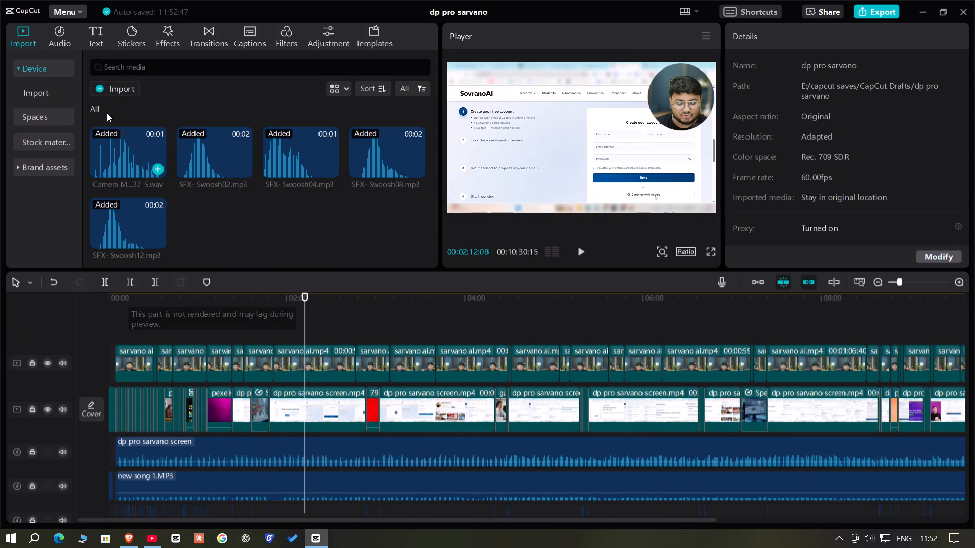
left_click(104, 86)
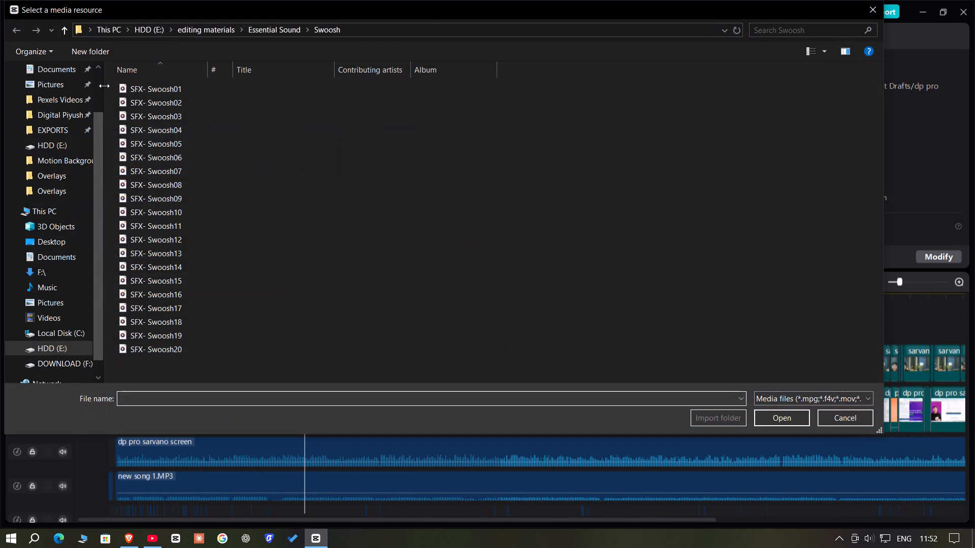
left_click(211, 31)
double_click(565, 99)
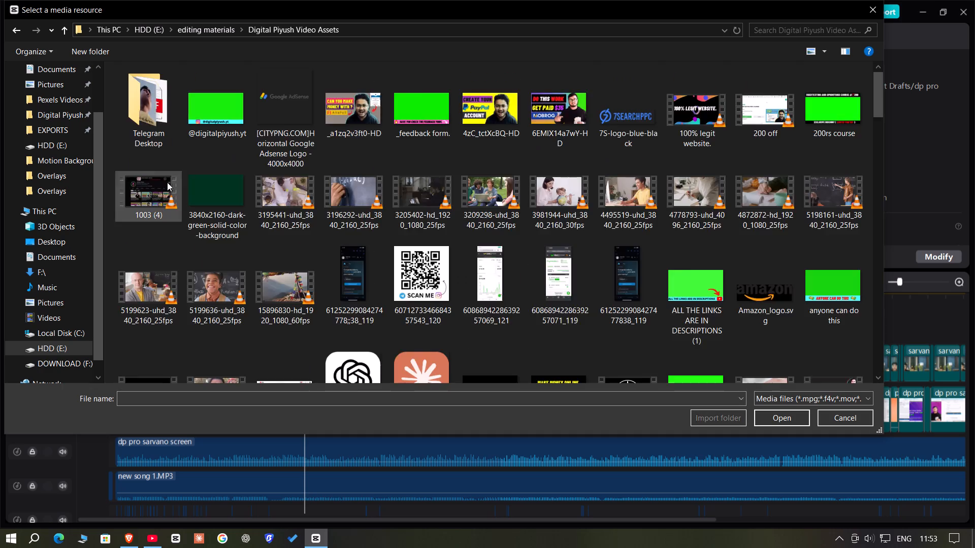
scroll(168, 182, "down", 5)
scroll(395, 287, "down", 6)
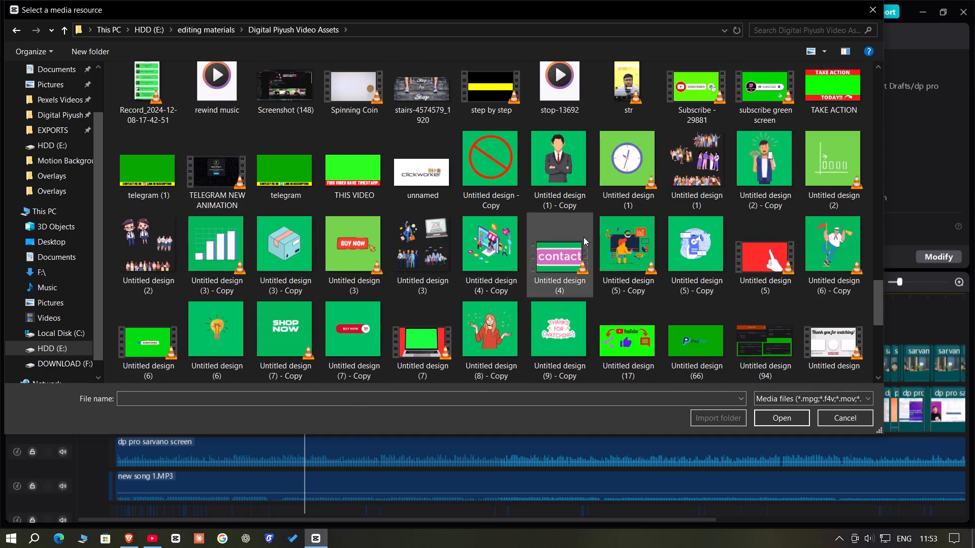
double_click(687, 86)
left_click_drag(194, 235, 301, 384)
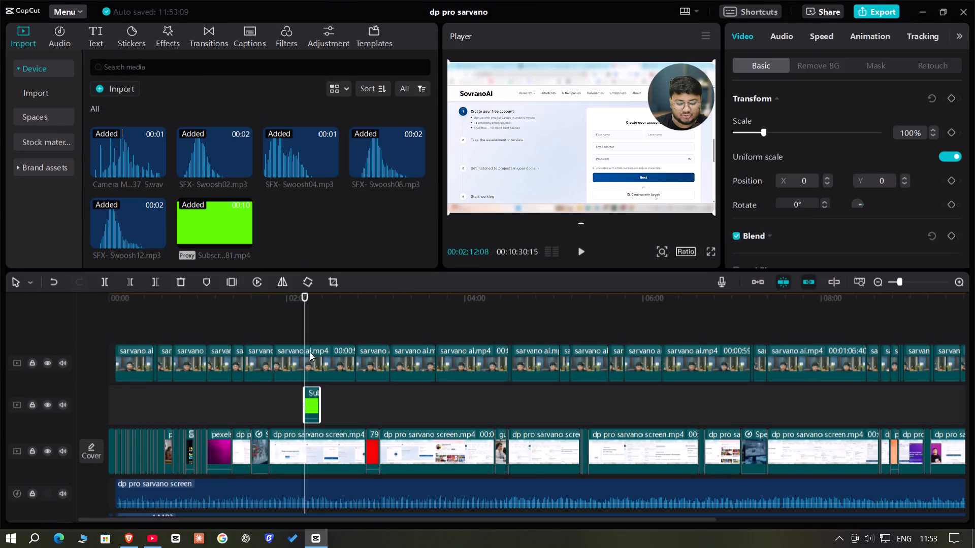
Remove the Subscribe clip's green background with a chroma key at intensity 63 and shadow 35.
left_click(311, 324)
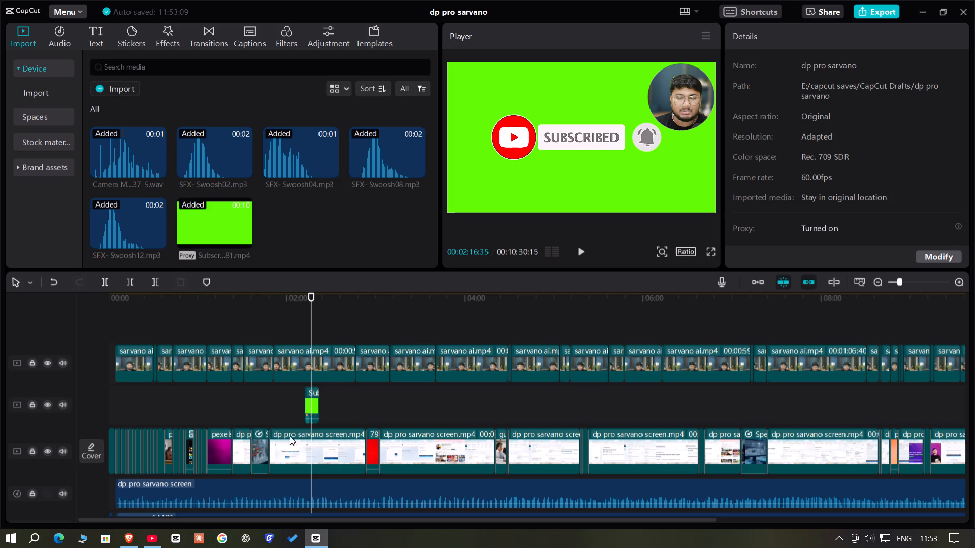
left_click(313, 398)
left_click(809, 70)
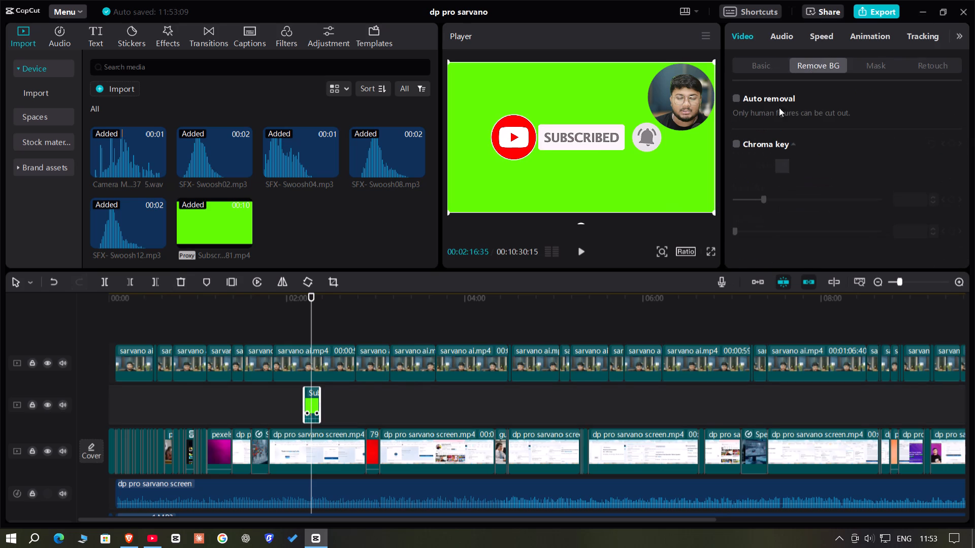
left_click(739, 146)
left_click(737, 146)
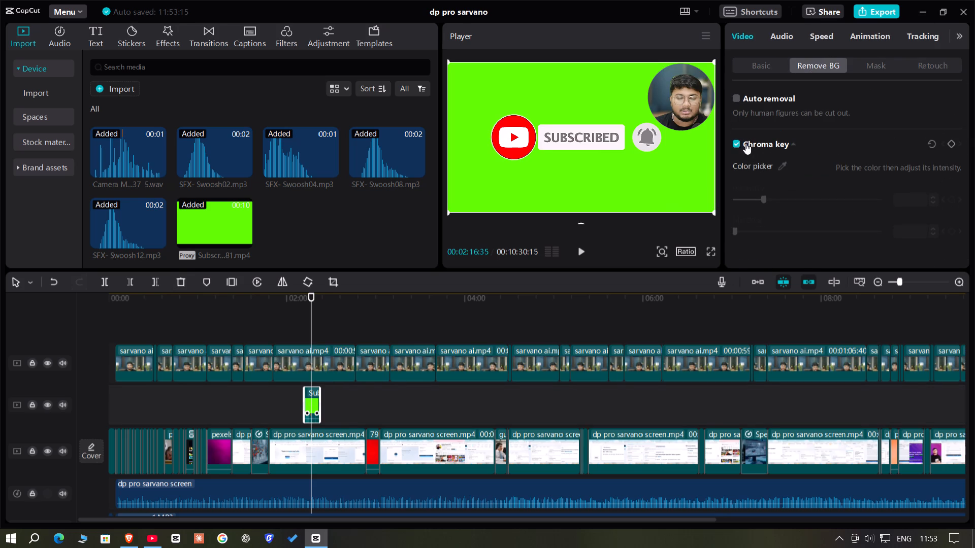
left_click(778, 168)
left_click(777, 167)
left_click(783, 170)
left_click(666, 178)
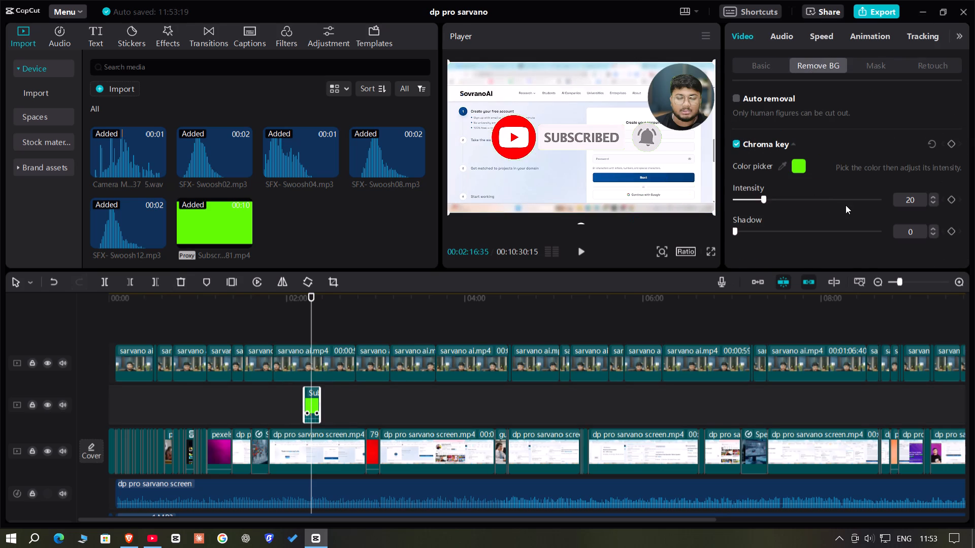
left_click(825, 202)
left_click(786, 231)
Scale the Subscribe overlay down to about 36% and move it to the bottom centre of the frame, about Y -759.
left_click_drag(711, 214, 711, 214)
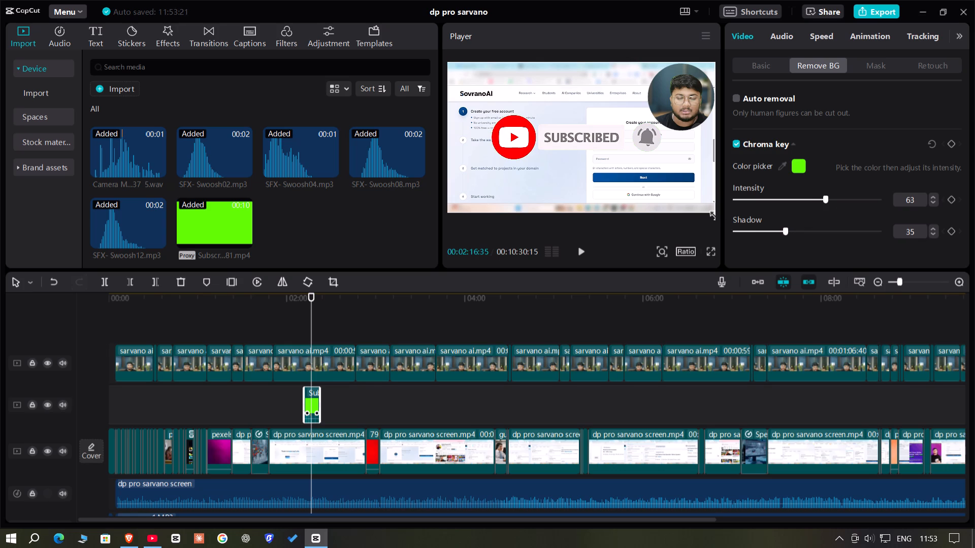
left_click_drag(711, 214, 577, 155)
left_click_drag(587, 150, 586, 202)
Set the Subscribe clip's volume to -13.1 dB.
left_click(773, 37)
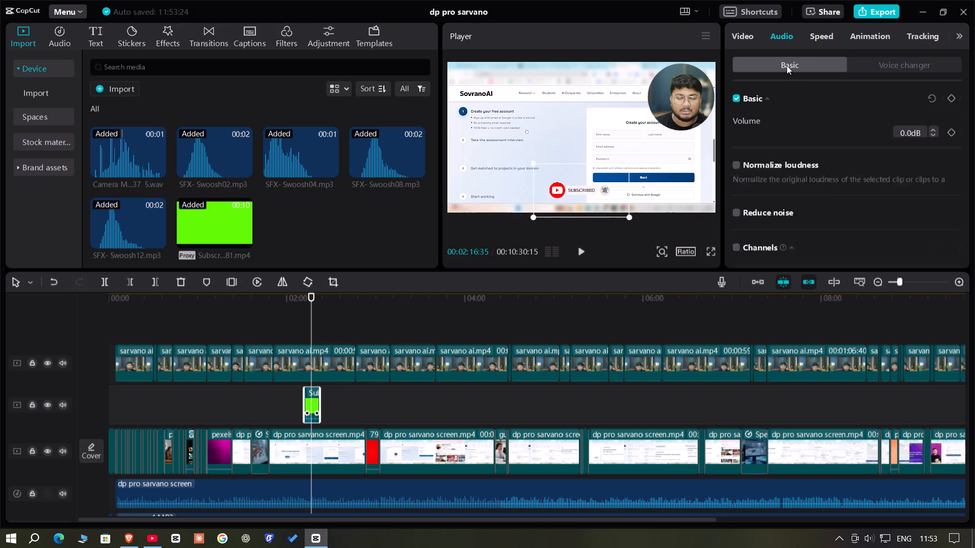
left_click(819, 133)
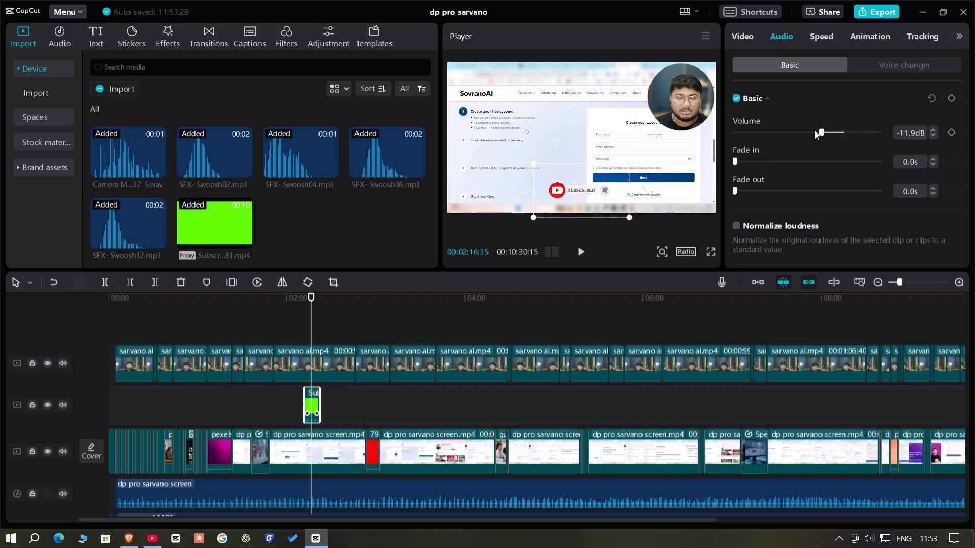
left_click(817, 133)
Copy the Subscribe clip, paste it at about 00:05:51 and 00:08:20, and play back the last copy.
right_click(307, 402)
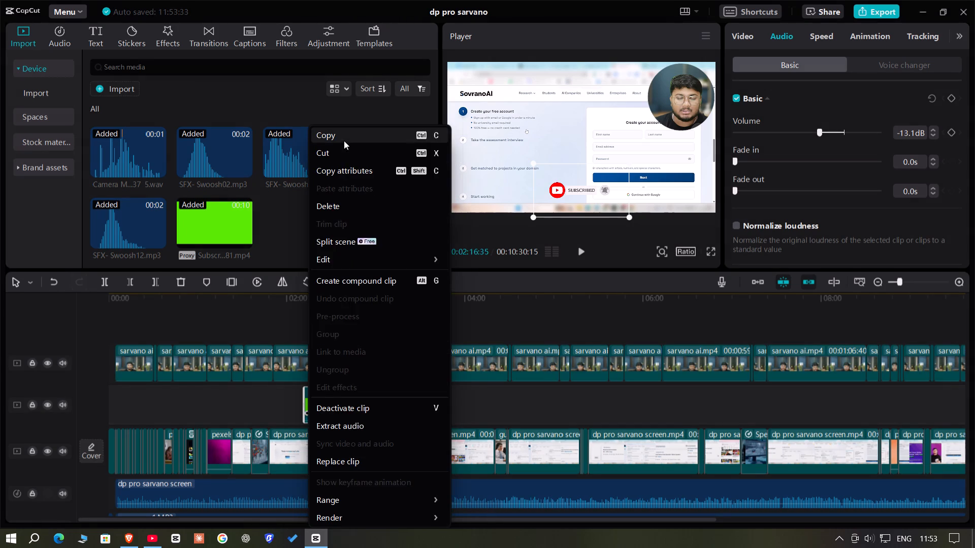
left_click(344, 141)
left_click(616, 316)
left_click_drag(621, 316, 634, 316)
left_click(626, 316)
left_click_drag(626, 316, 630, 319)
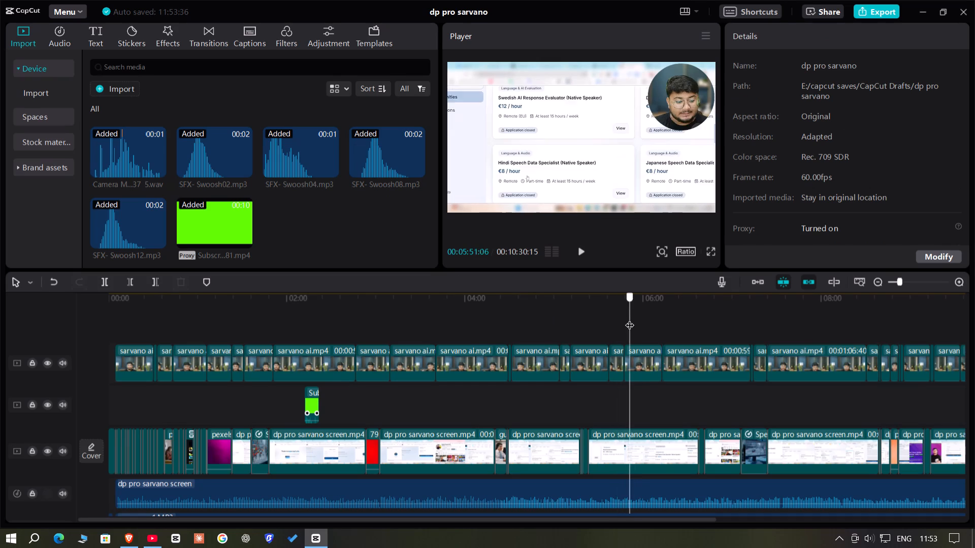
left_click_drag(630, 319, 820, 333)
key("ctrl+v")
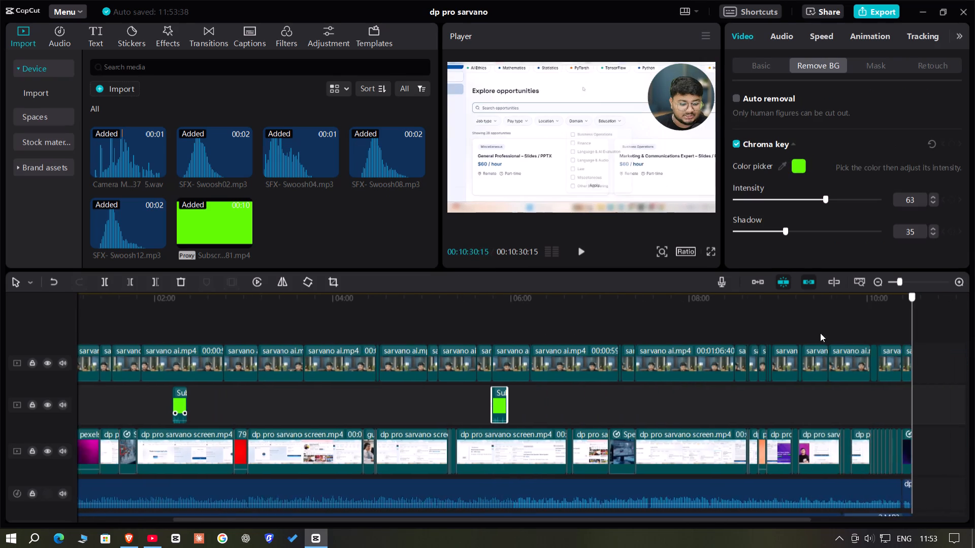
left_click_drag(820, 333, 643, 333)
key("ctrl+v")
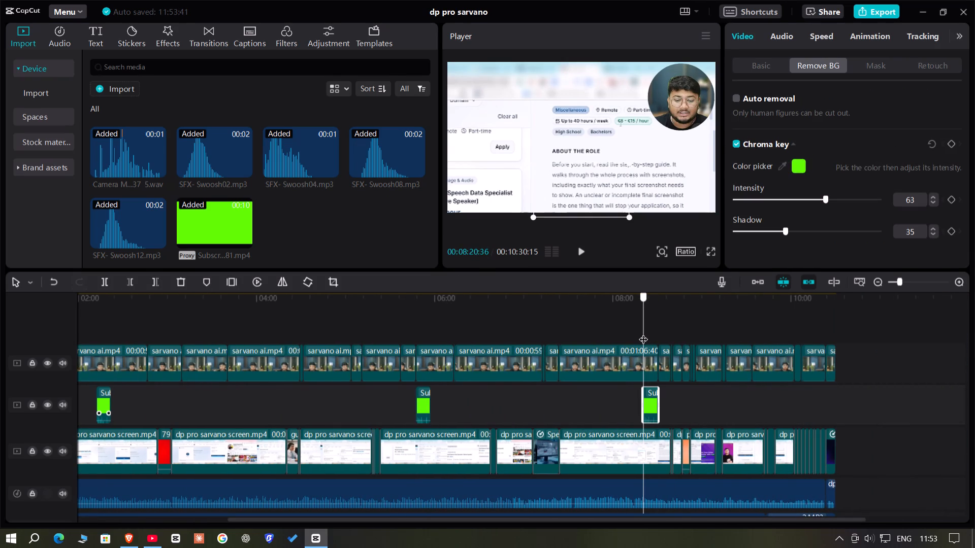
left_click_drag(643, 333, 647, 333)
key("space")
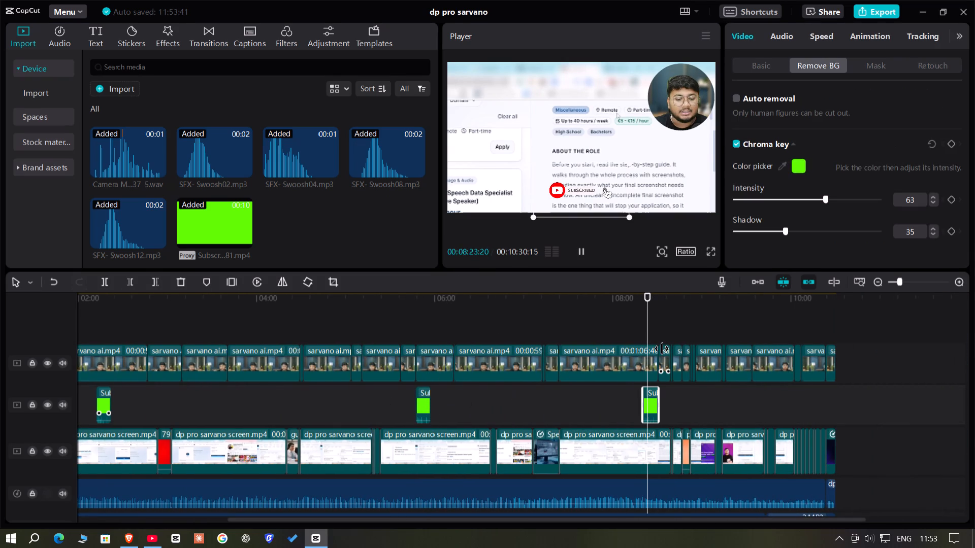
key("space")
Lower the volume of all three Subscribe clips together, to slightly below -14.3 dB.
left_click(766, 315)
left_click_drag(766, 315, 769, 317)
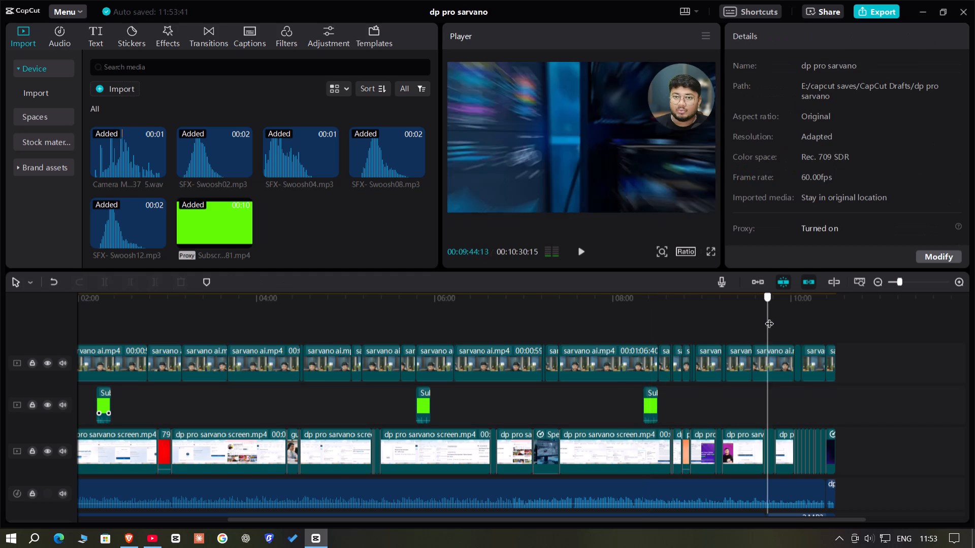
left_click_drag(769, 317, 1, 358)
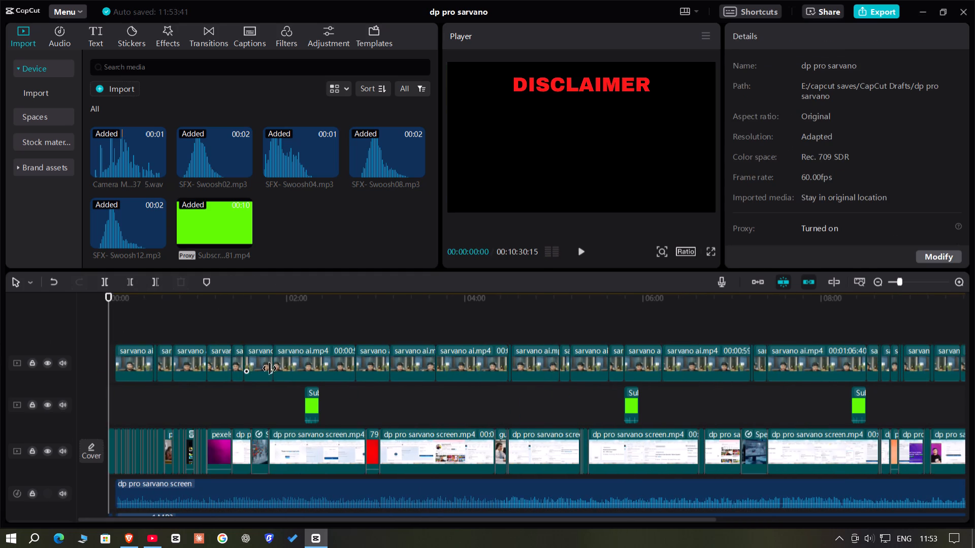
left_click_drag(276, 404, 935, 415)
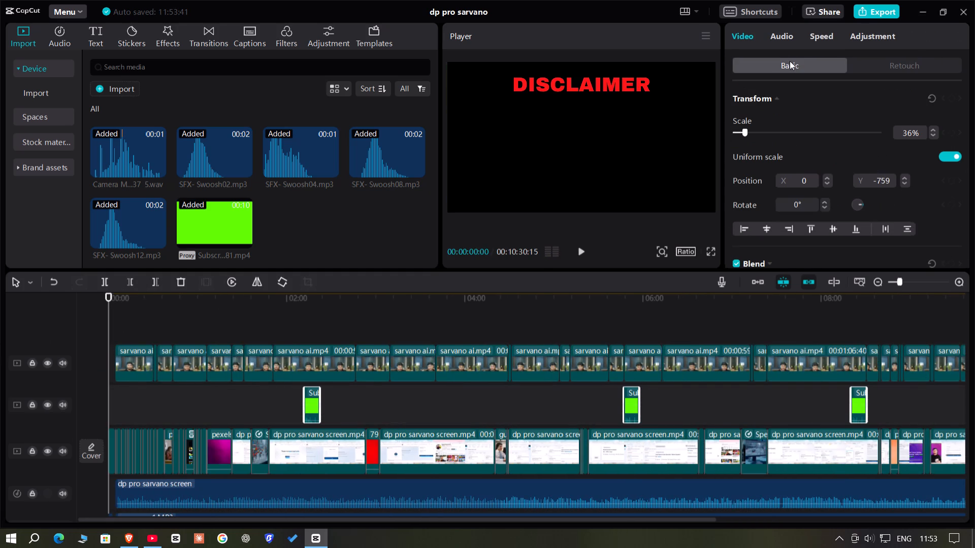
left_click(792, 37)
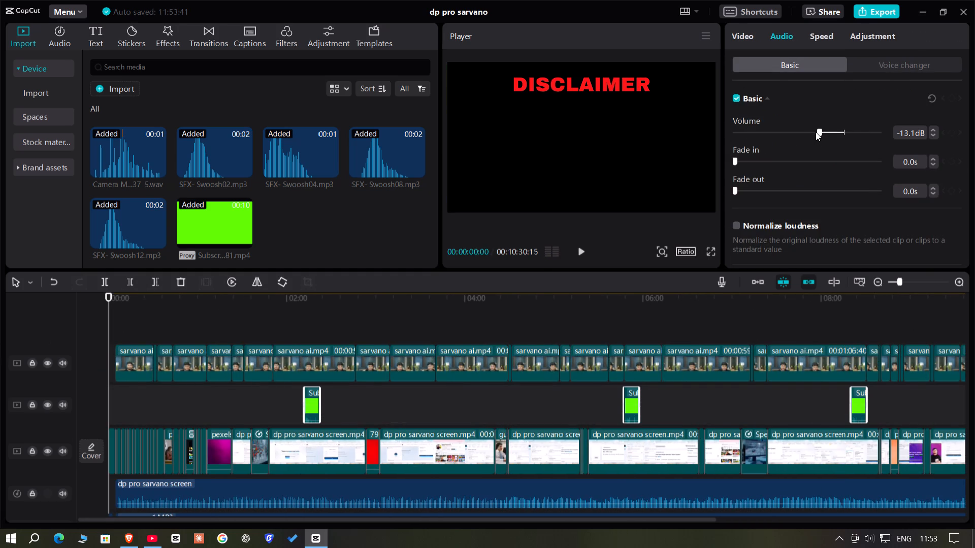
left_click(816, 132)
triple_click(932, 135)
triple_click(932, 135)
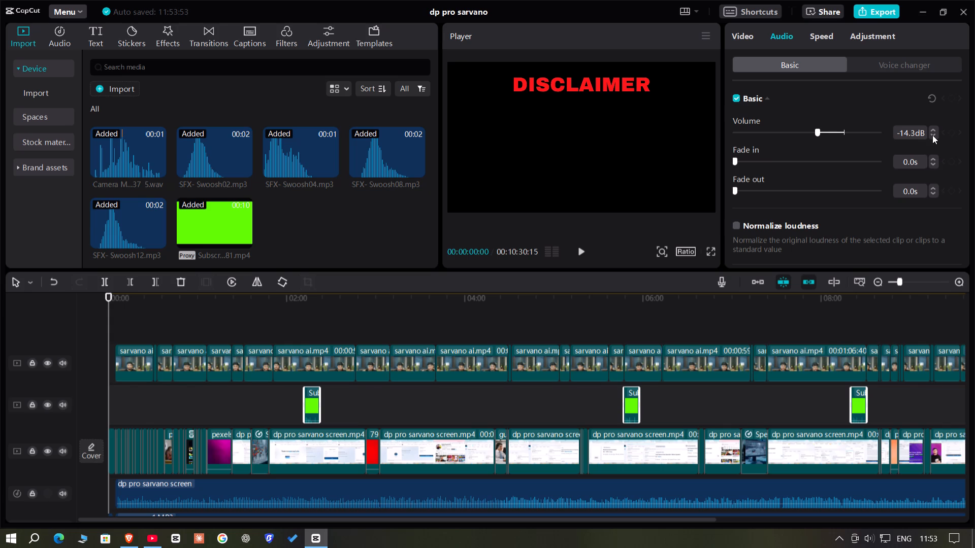
triple_click(932, 135)
double_click(932, 135)
Move the second Subscribe clip earlier to line up with the short sarvano ai.mp4 clip just before it.
left_click(456, 323)
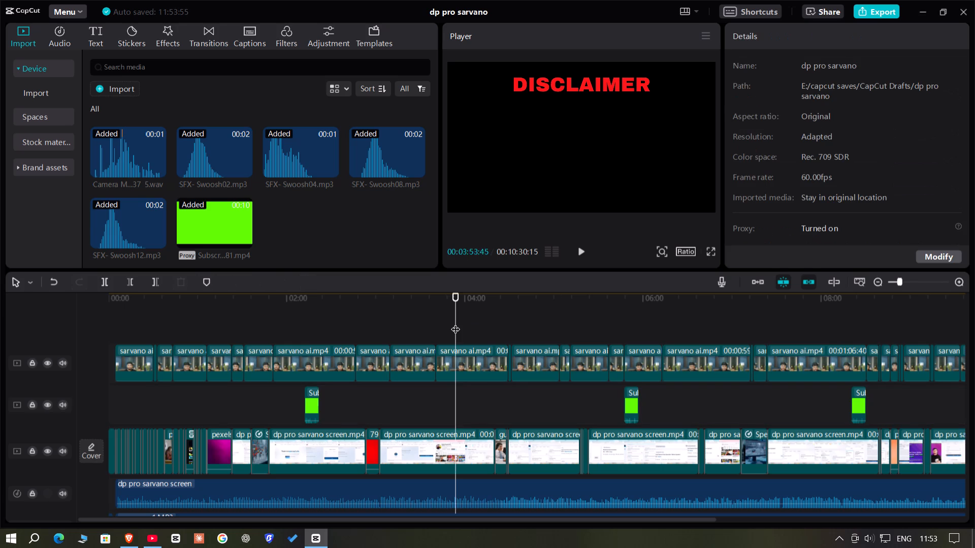
left_click_drag(456, 323, 926, 332)
left_click(630, 399)
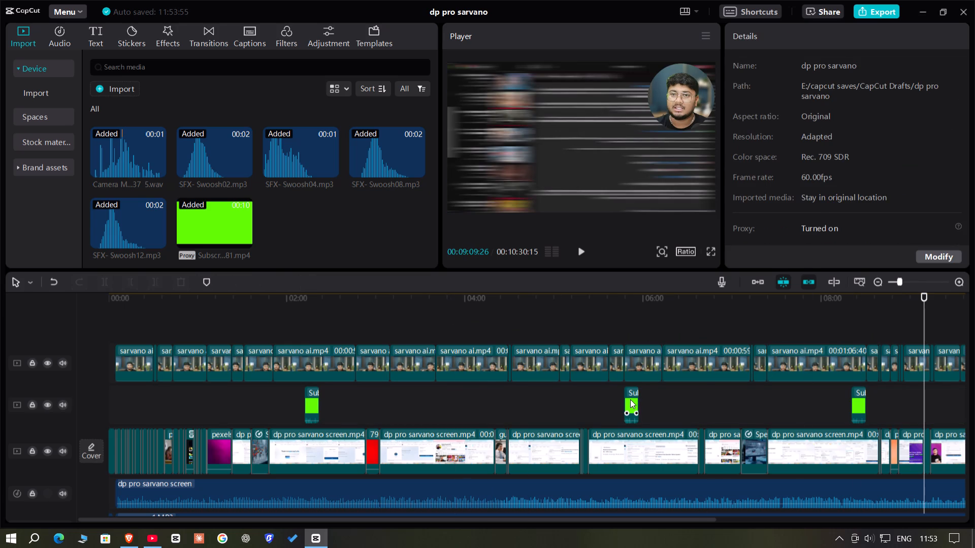
left_click_drag(630, 398, 612, 399)
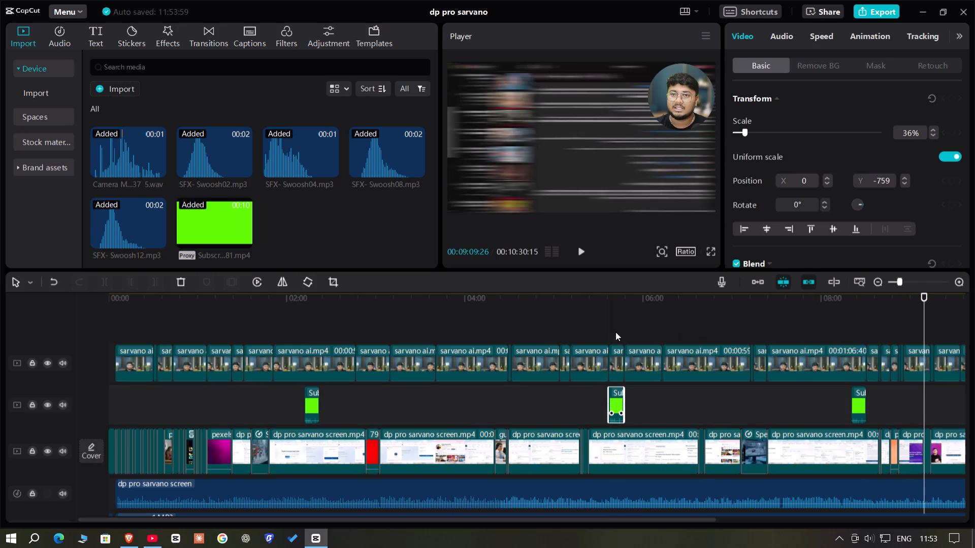
Briefly play the opening disclaimer and lower the Laptop sound clip at the start of the timeline to -15.3 dB.
left_click(615, 332)
left_click(615, 321)
left_click_drag(615, 321, 52, 347)
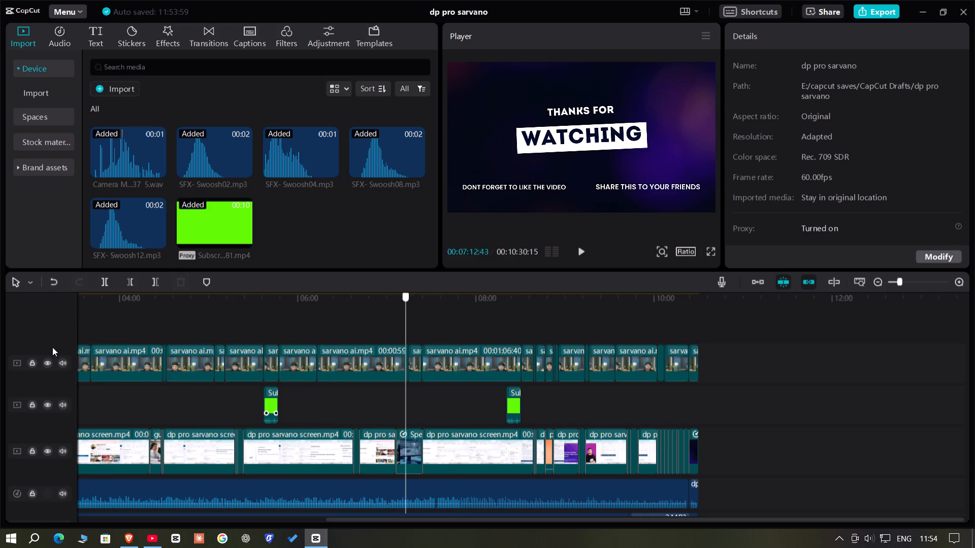
left_click_drag(52, 347, 0, 376)
key("space")
key("space")
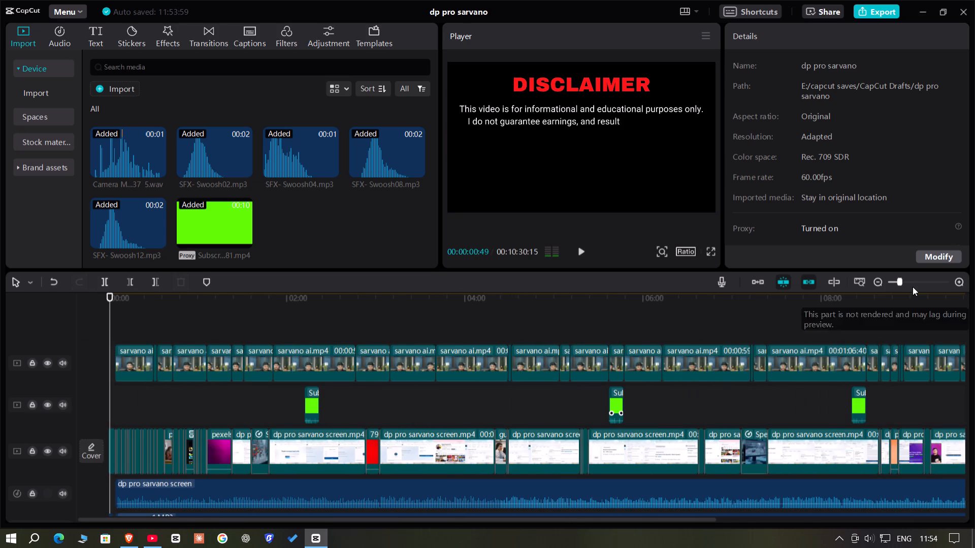
left_click(907, 284)
scroll(319, 400, "down", 15)
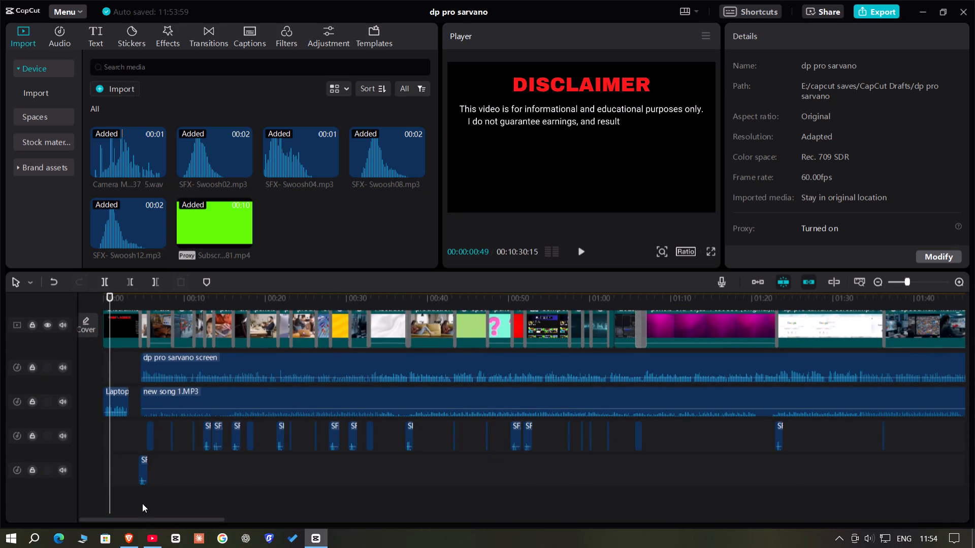
left_click(143, 519)
left_click(117, 402)
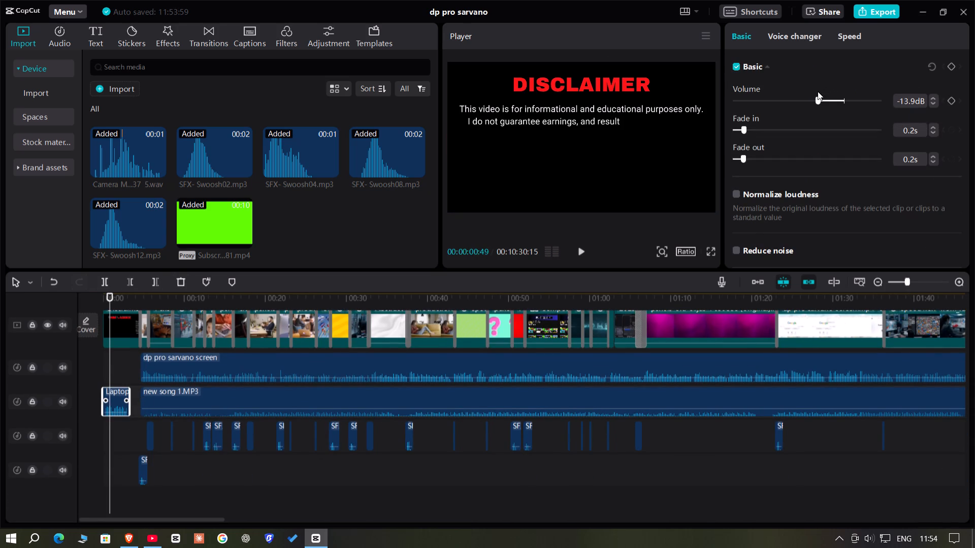
left_click(813, 99)
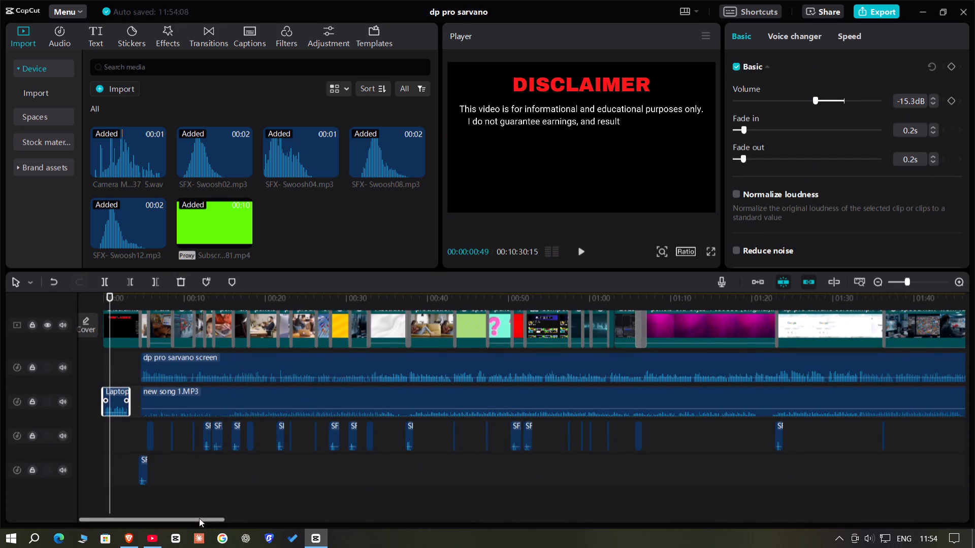
Look over the music, sound-effect and video tracks through to the closing screen, and scrub the playhead to the video's end.
left_click_drag(199, 518, 420, 519)
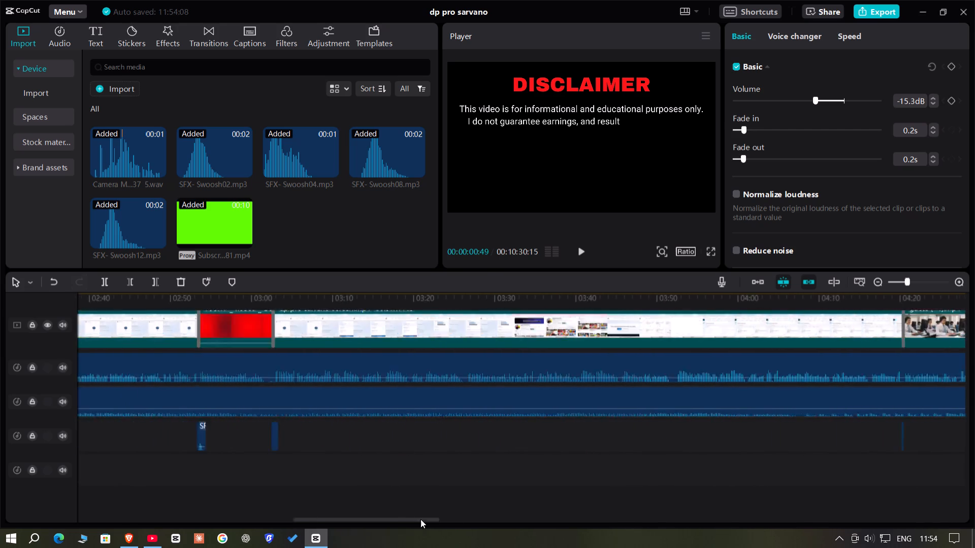
left_click_drag(420, 519, 974, 474)
scroll(838, 470, "up", 4)
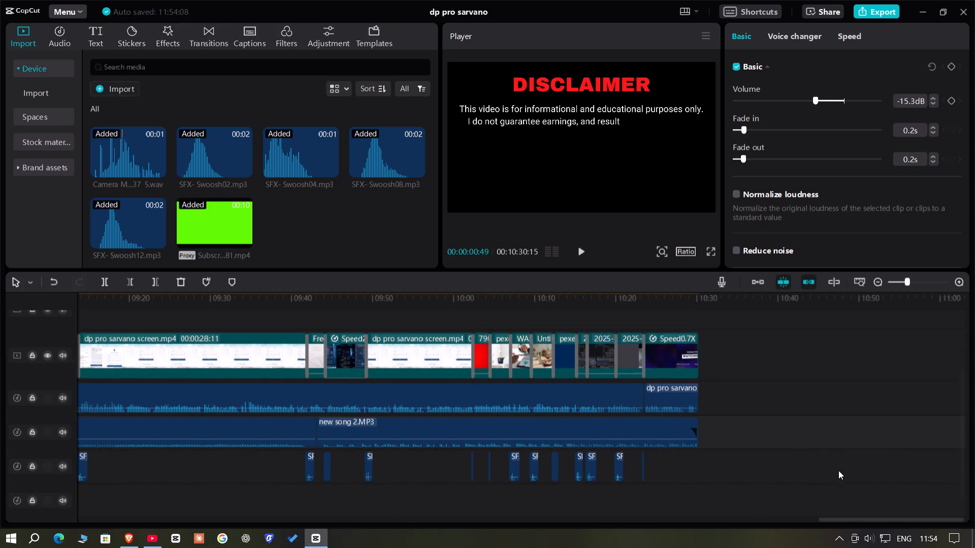
left_click(901, 285)
left_click(900, 282)
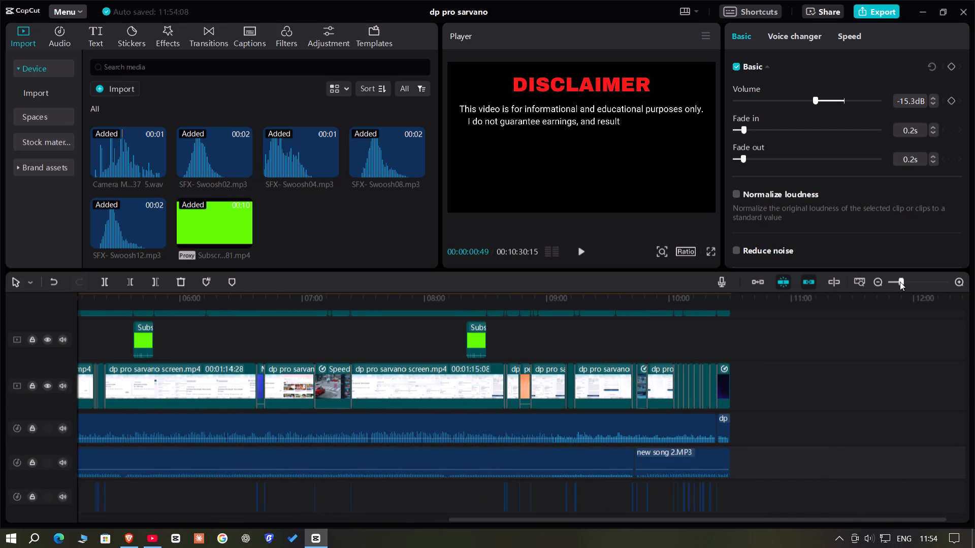
left_click(896, 278)
left_click(897, 283)
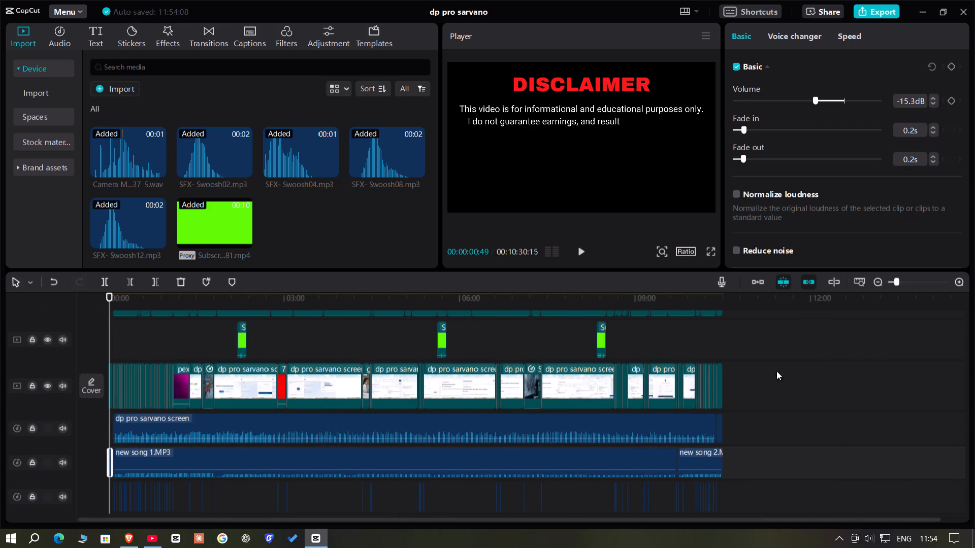
scroll(614, 422, "up", 8)
left_click(616, 314)
left_click_drag(616, 314, 895, 330)
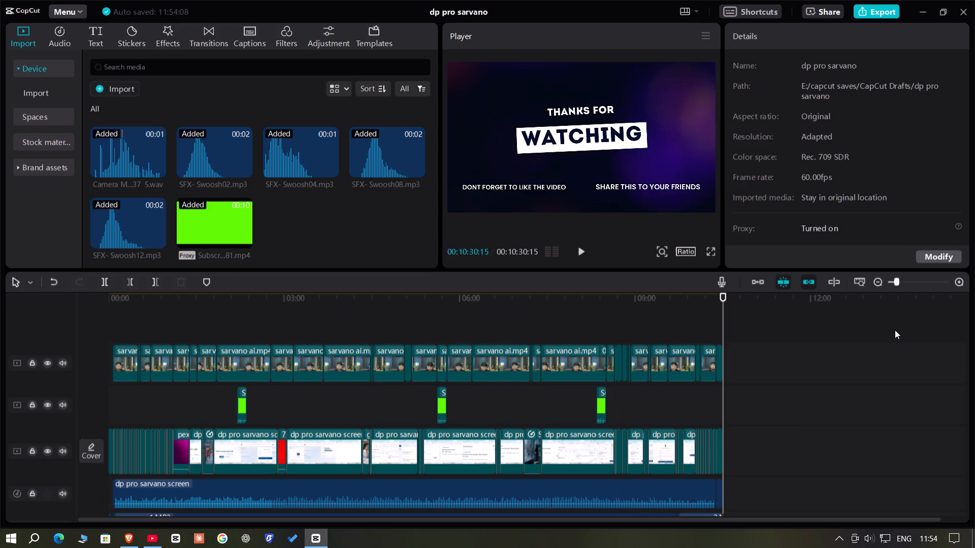
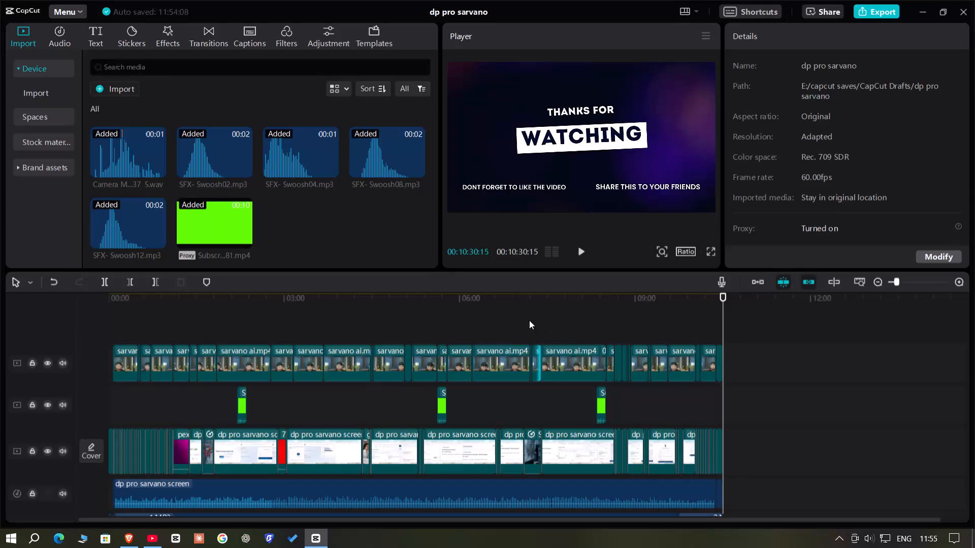
Spot-check the edit by scrubbing to its closing screen and back to the start, then playing the disclaimer and the section from about 7:06.
left_click(518, 317)
left_click_drag(518, 317, 575, 349)
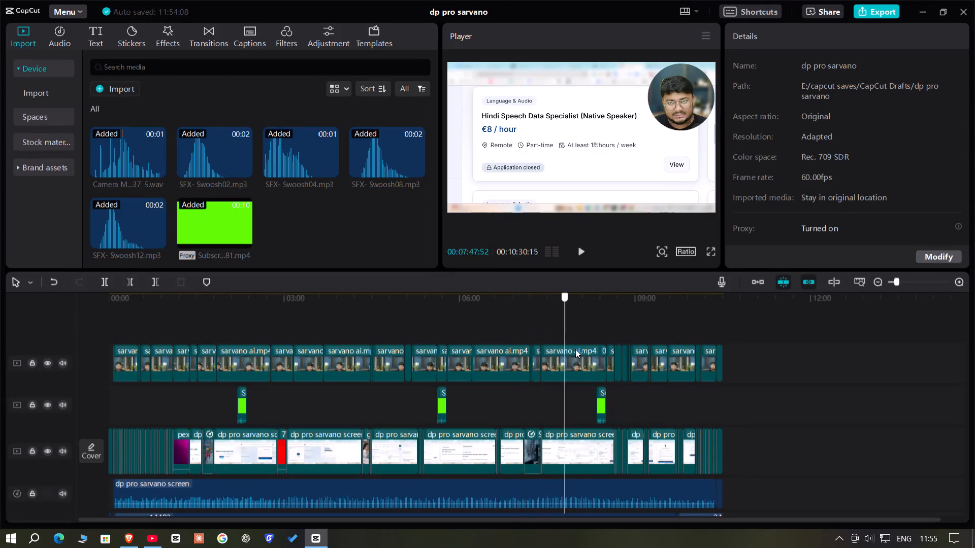
left_click_drag(575, 349, 772, 494)
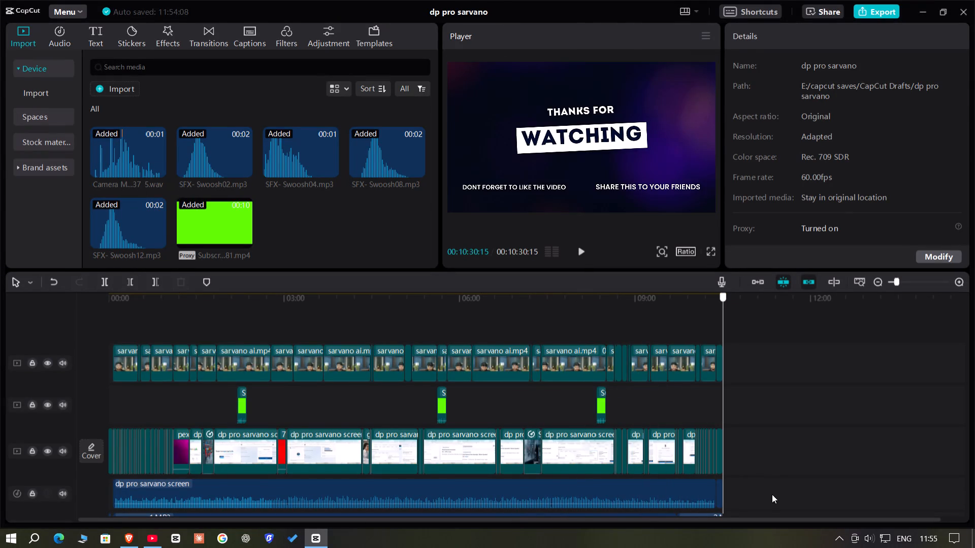
left_click_drag(772, 494, 12, 521)
scroll(445, 423, "down", 8)
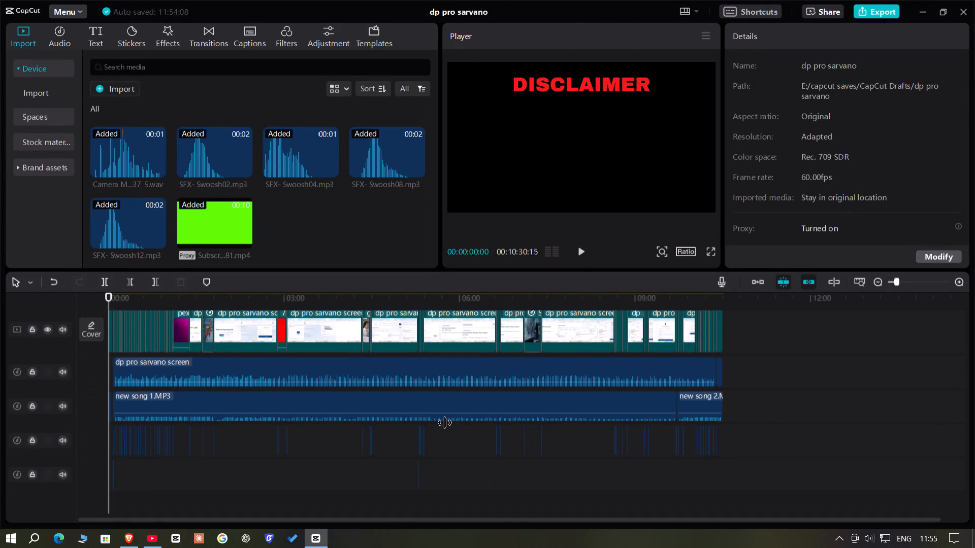
key("space")
scroll(445, 423, "up", 4)
left_click(525, 360)
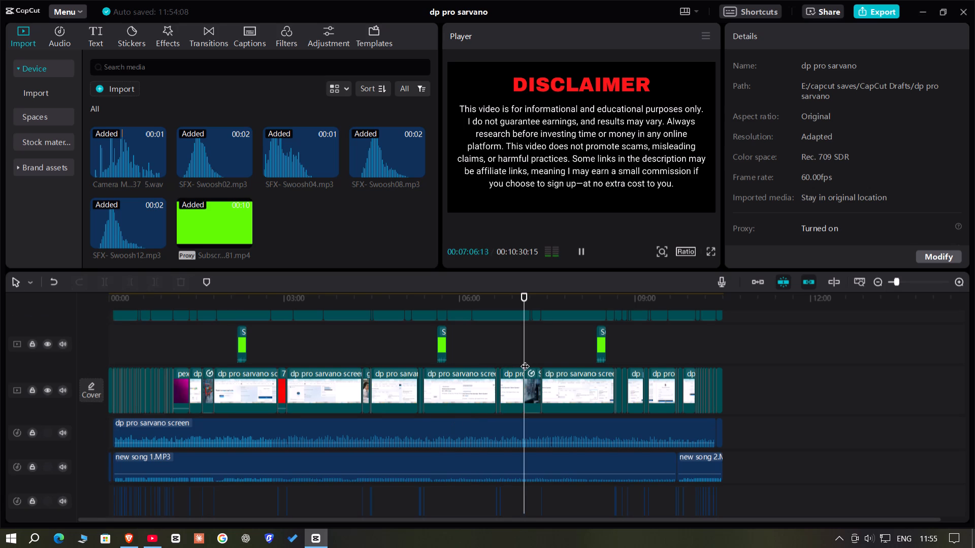
key("space")
Select the dp pro sarvano screen audio clips together, with their volume settings open.
scroll(647, 438, "down", 5)
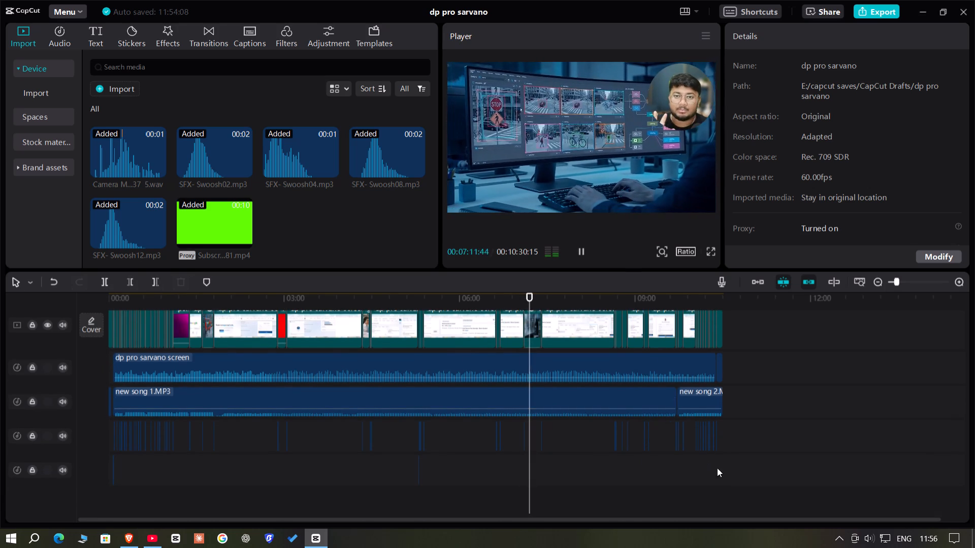
left_click_drag(759, 368, 600, 381)
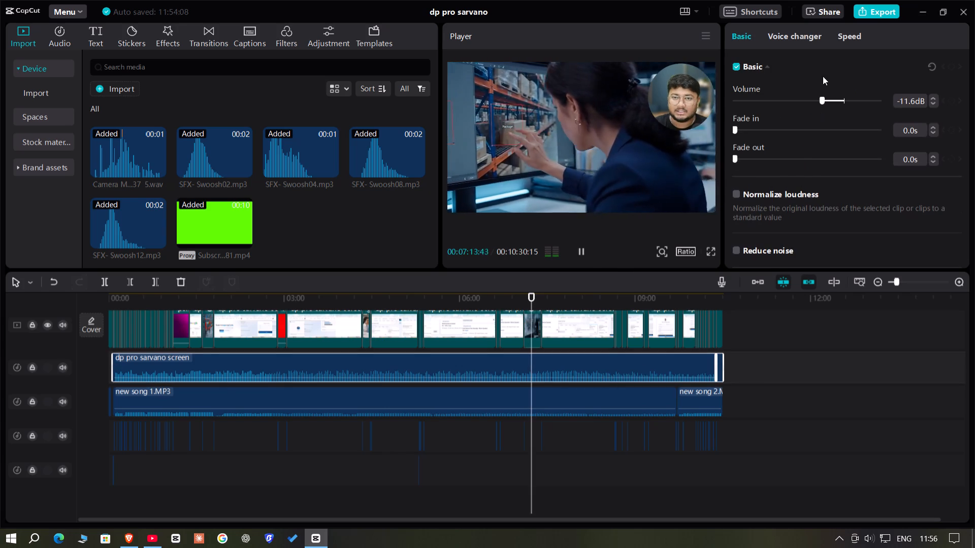
Raise the volume of the selected dp pro sarvano screen audio clips to 0.0 dB and deselect them.
left_click_drag(823, 103, 841, 116)
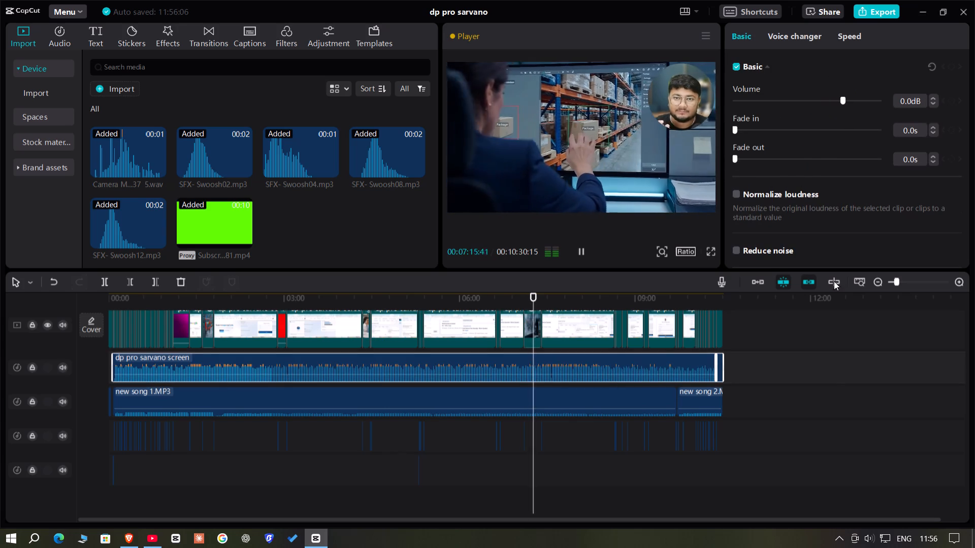
left_click(751, 368)
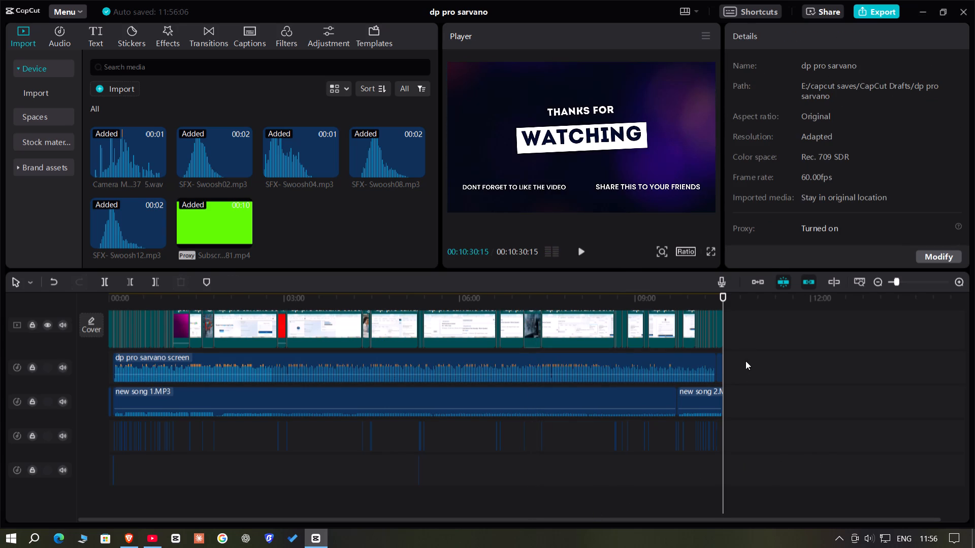
left_click(745, 361)
Play the closing Thanks for Watching section to its end and look over the sarvano ai.mp4 and green-screen tracks above the main video.
left_click(713, 300)
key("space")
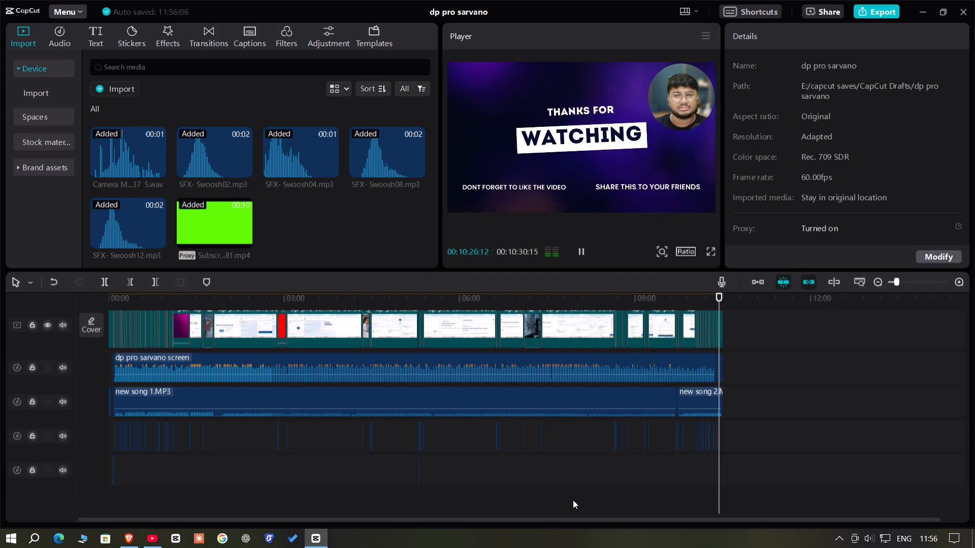
left_click_drag(575, 518, 501, 528)
scroll(502, 524, "up", 8)
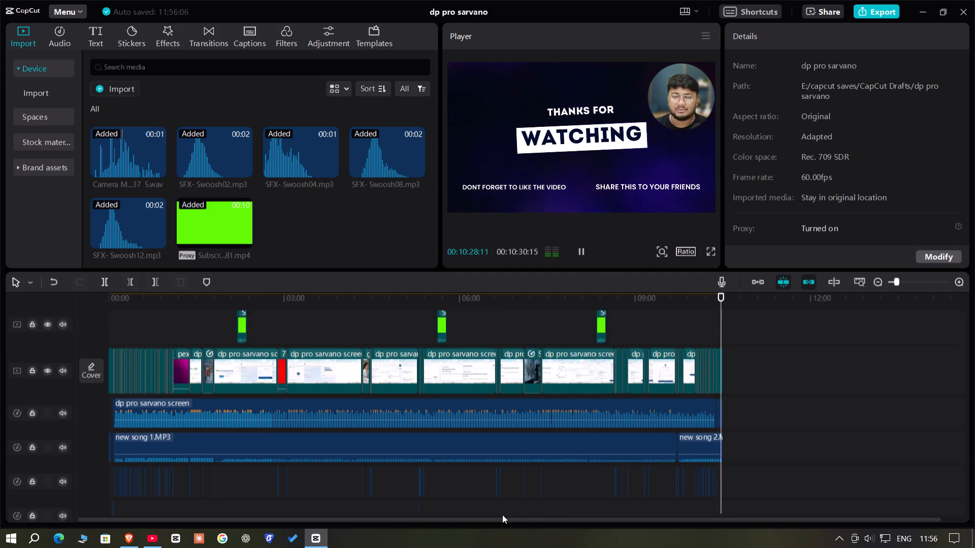
scroll(502, 515, "up", 7)
left_click(539, 318)
left_click_drag(539, 318, 949, 318)
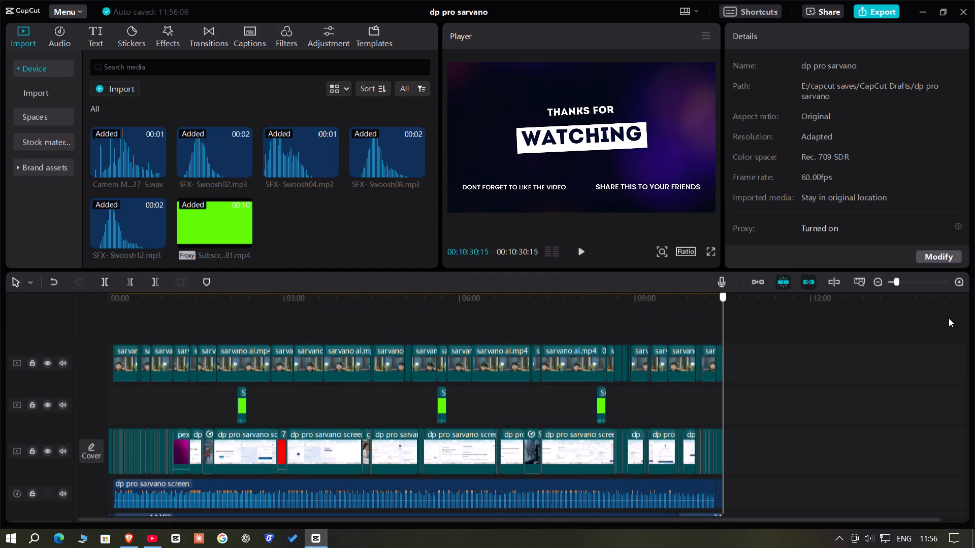